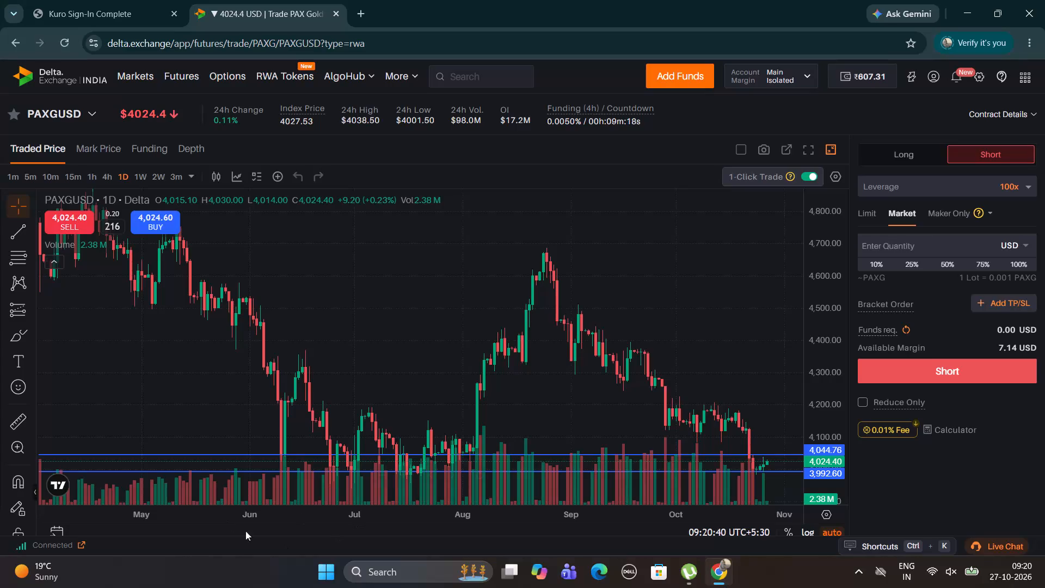
Move the lower horizontal line on the PAXGUSD daily chart to about 3,992.22.
drag(392, 353, 297, 301)
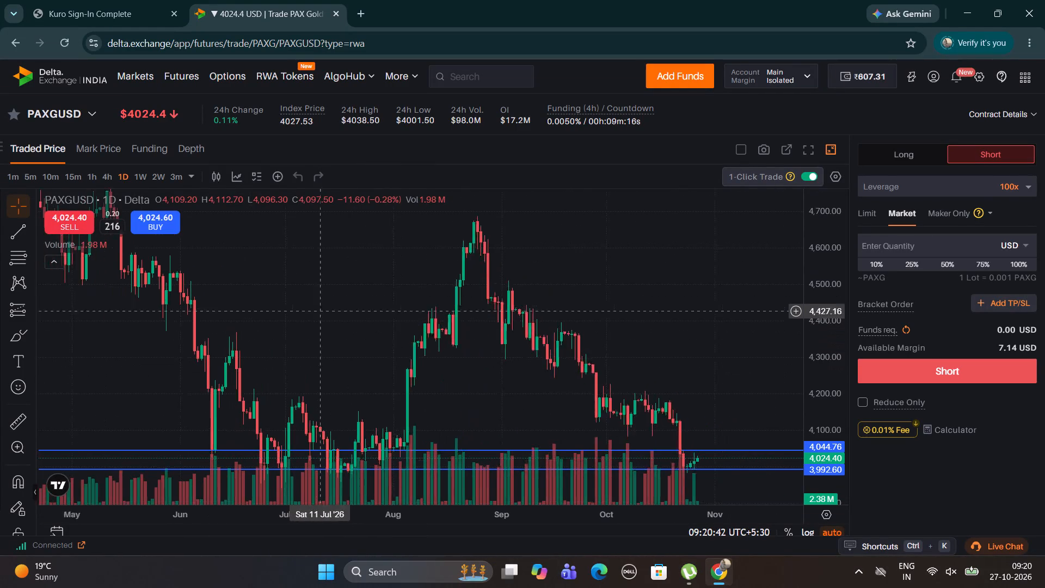
drag(297, 301, 202, 212)
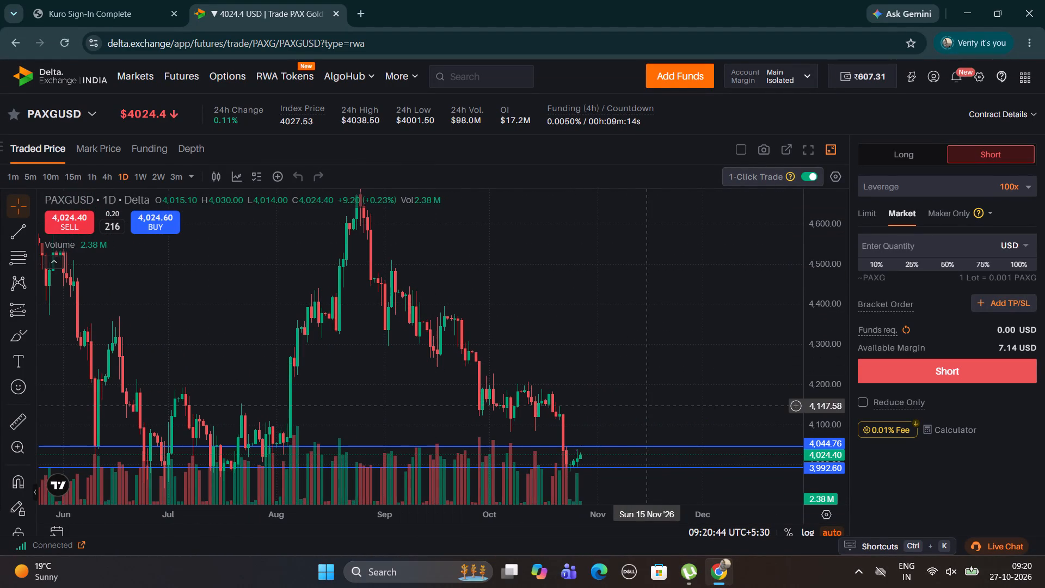
drag(648, 405, 593, 315)
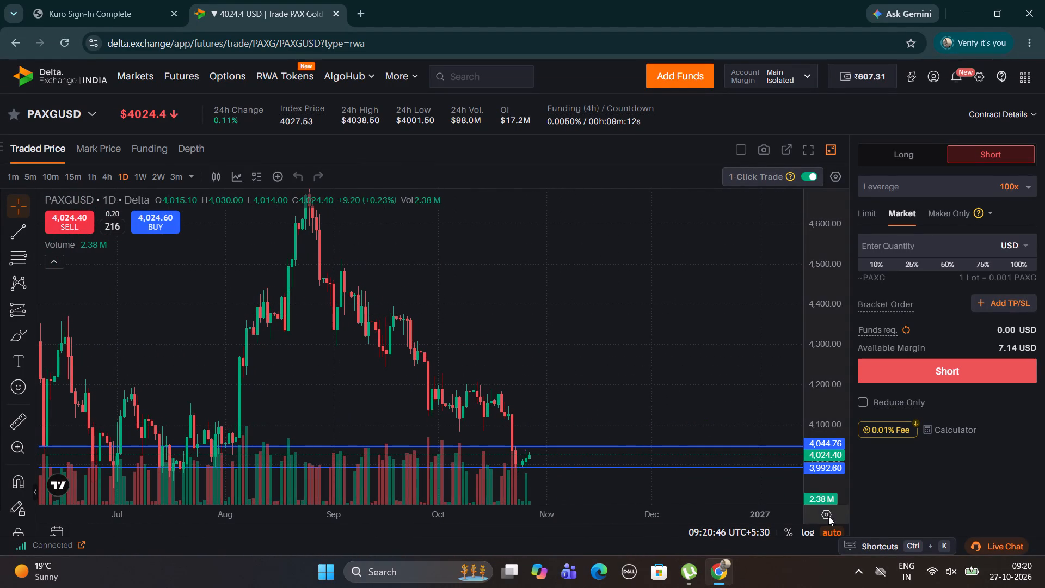
click(814, 492)
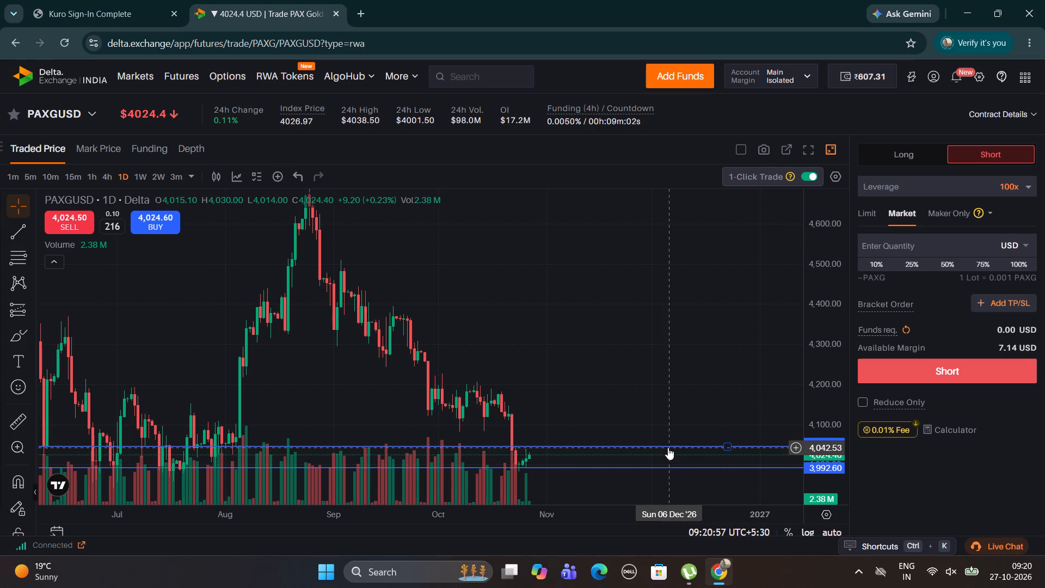
drag(629, 415, 579, 279)
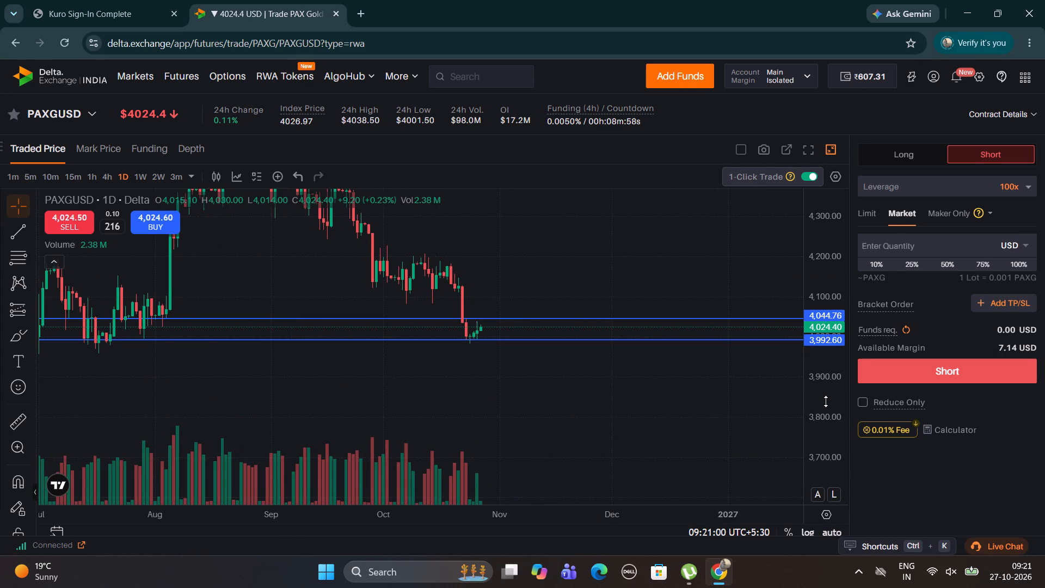
drag(826, 401, 815, 205)
drag(807, 395, 804, 215)
drag(832, 403, 815, 288)
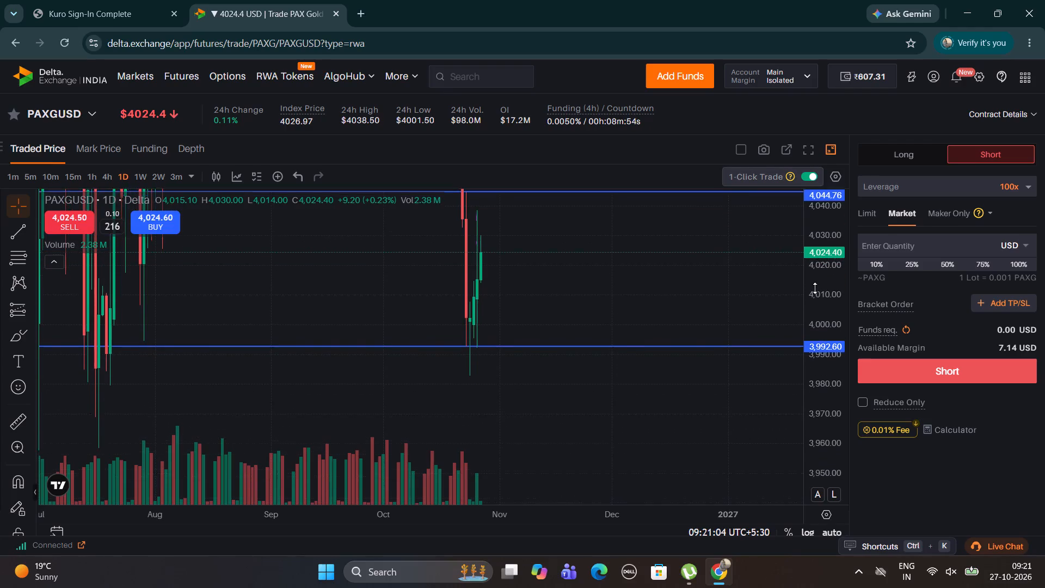
drag(815, 288, 814, 278)
drag(667, 279, 723, 348)
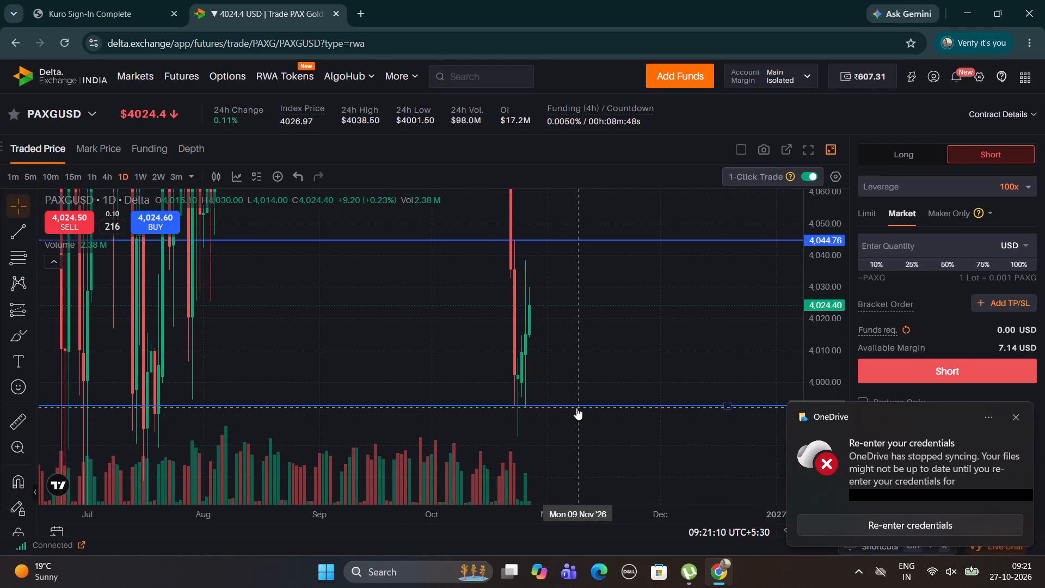
drag(576, 408, 579, 399)
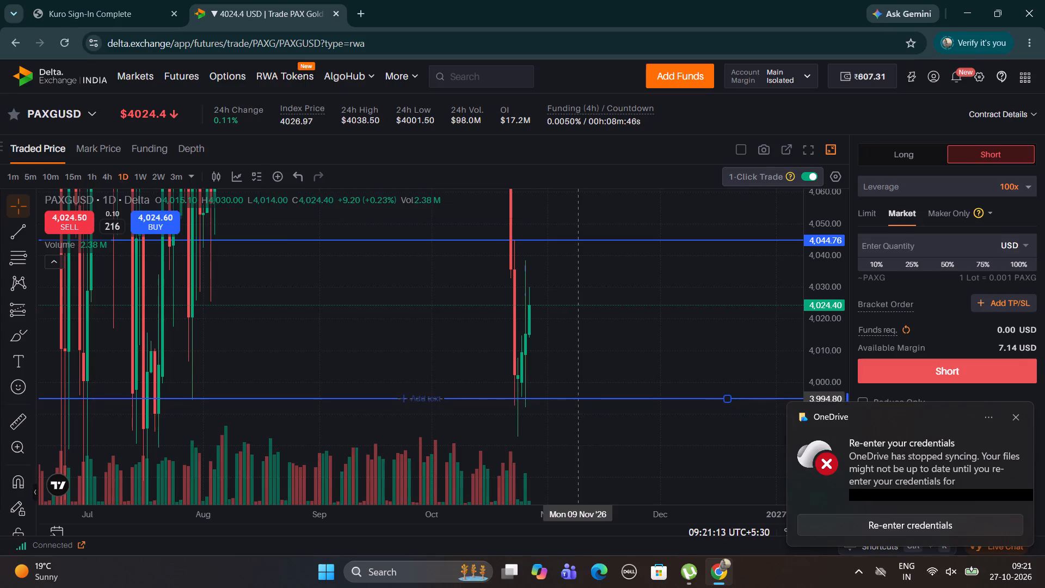
drag(579, 399, 581, 399)
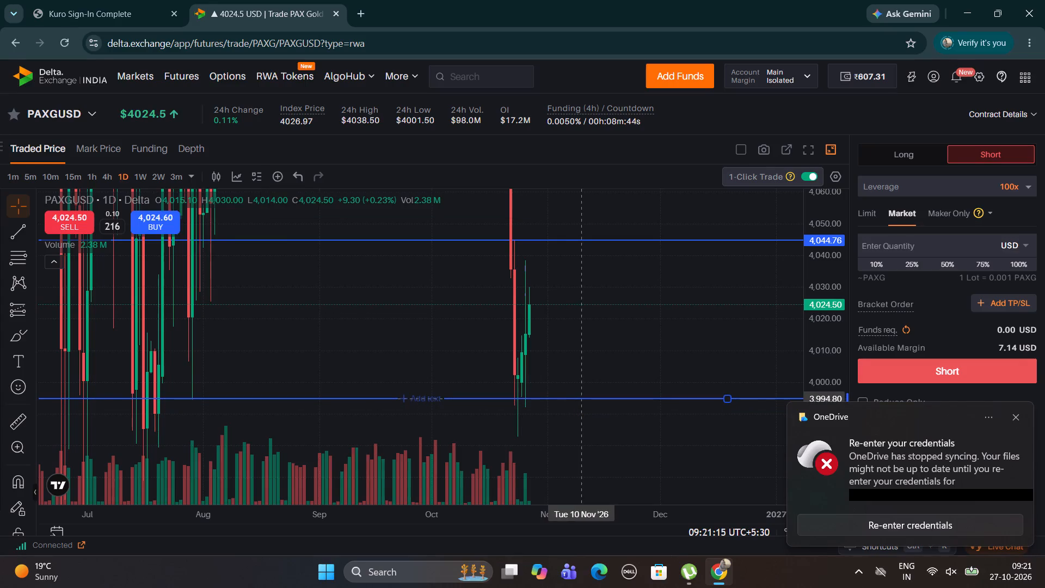
drag(581, 399, 581, 407)
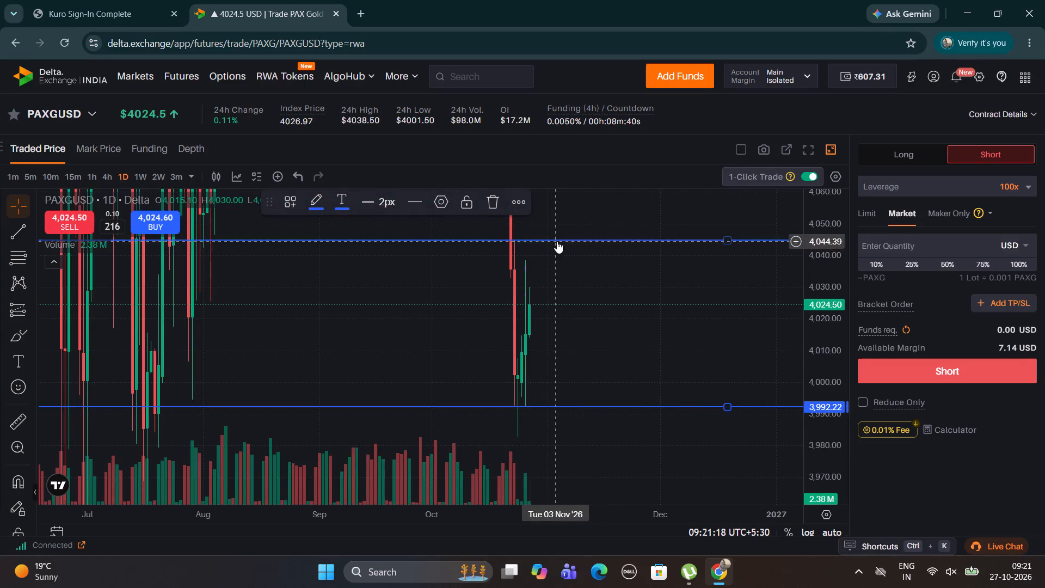
Move the upper horizontal line down to about 4,038.60, at the previous daily candle's high.
drag(570, 241, 571, 252)
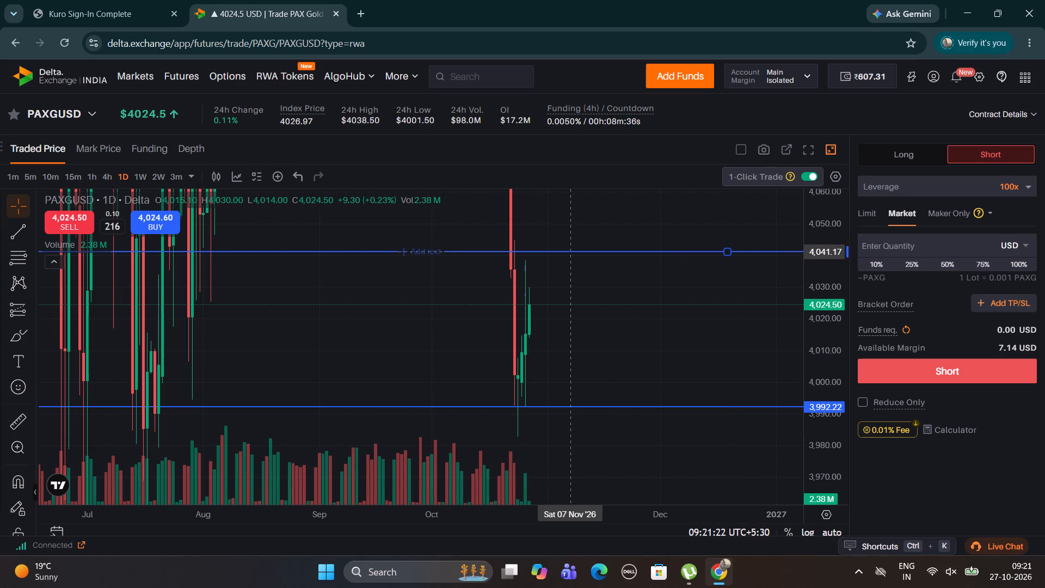
drag(571, 252, 570, 259)
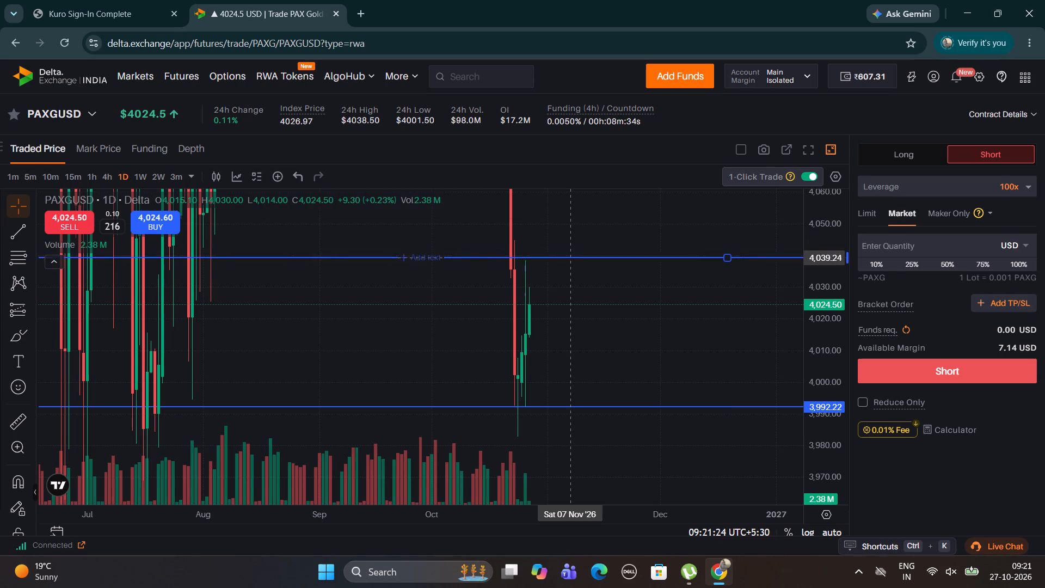
drag(570, 259, 570, 260)
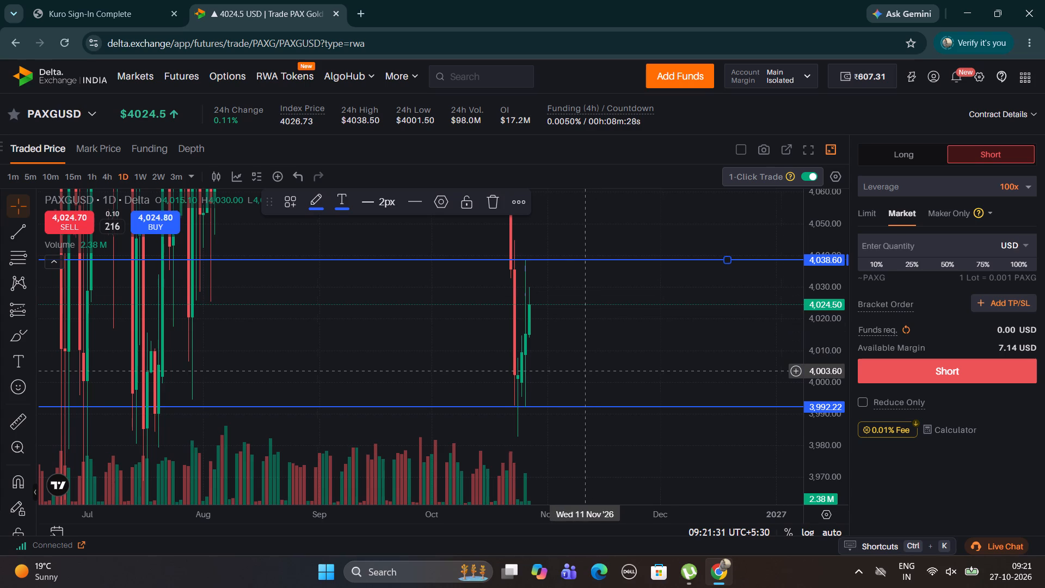
Draw a level Ray extending forward at the latest daily candle's high, positioned at about 4,029.93.
drag(837, 382, 828, 332)
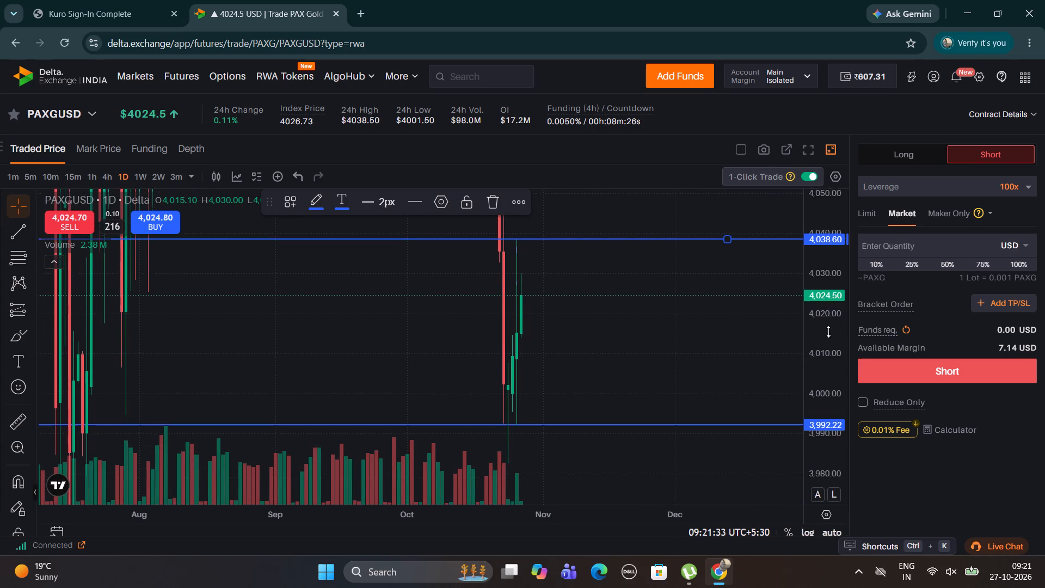
drag(828, 332, 828, 278)
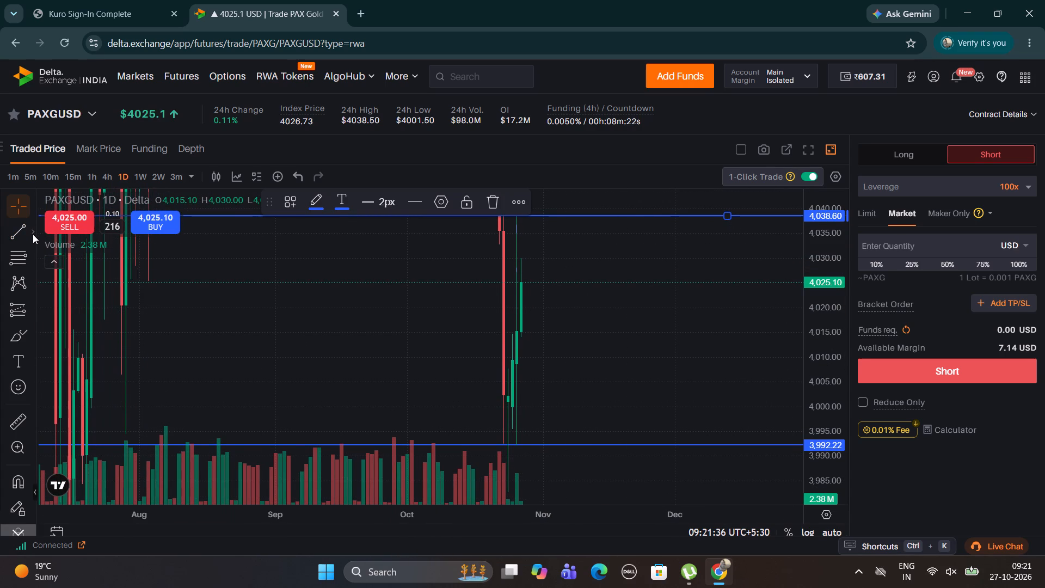
click(33, 234)
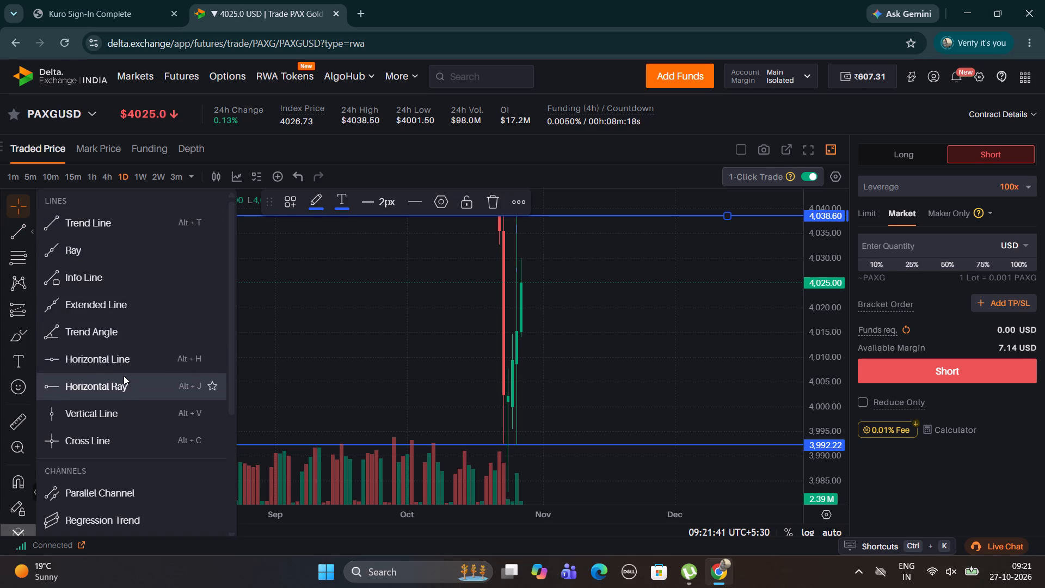
click(107, 253)
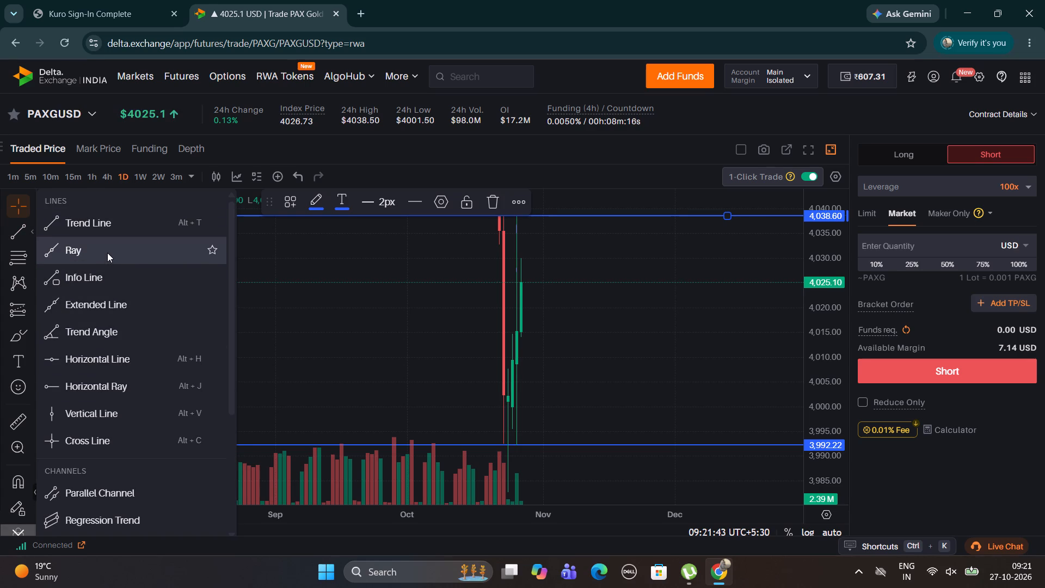
click(521, 255)
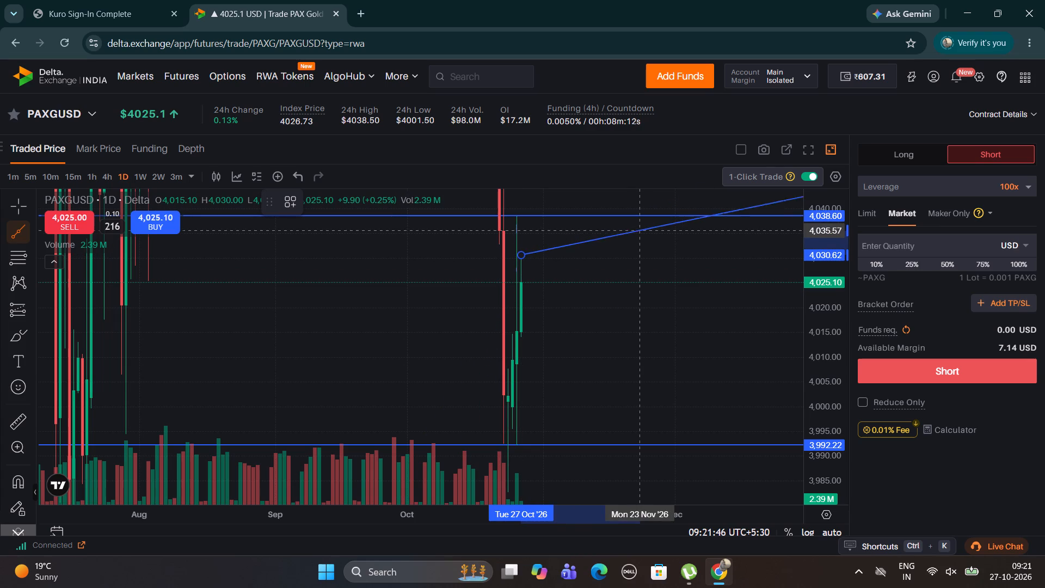
shift+click(570, 254)
click(555, 342)
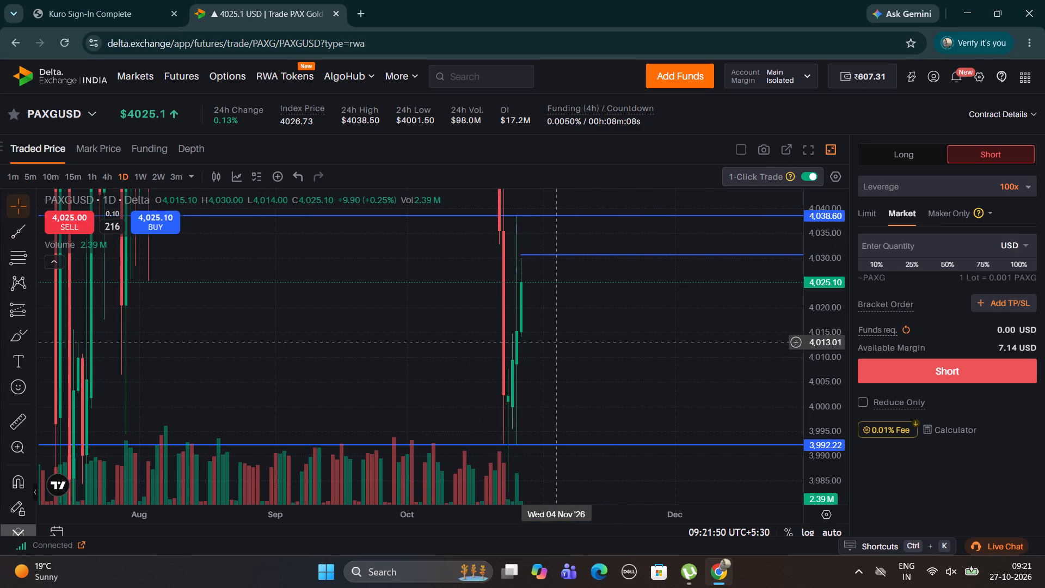
drag(560, 254, 550, 258)
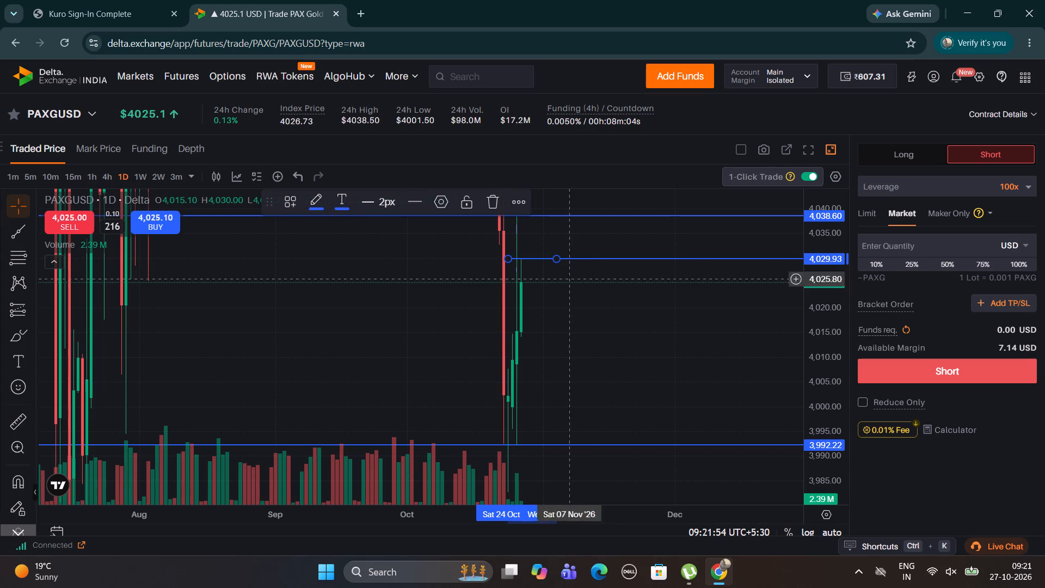
click(592, 344)
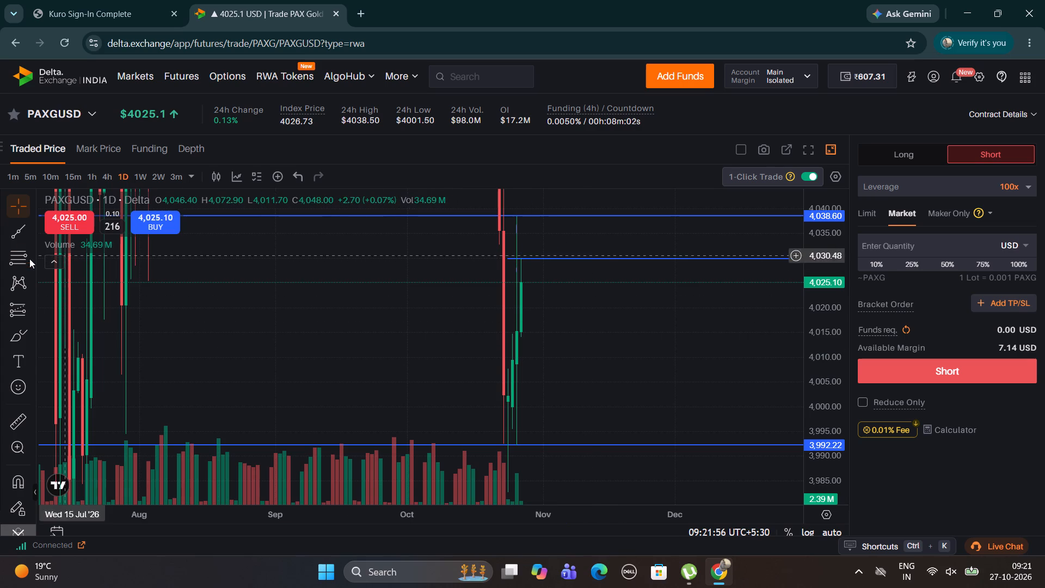
Draw a second level Ray extending forward from 25 Oct at the latest daily candle's low, about 4,013.98.
click(16, 234)
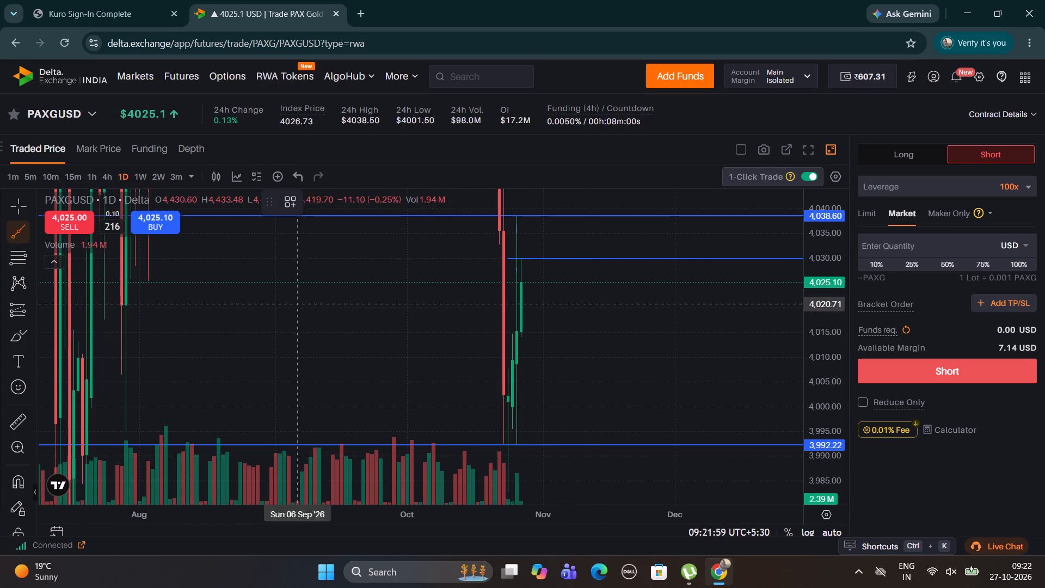
click(513, 338)
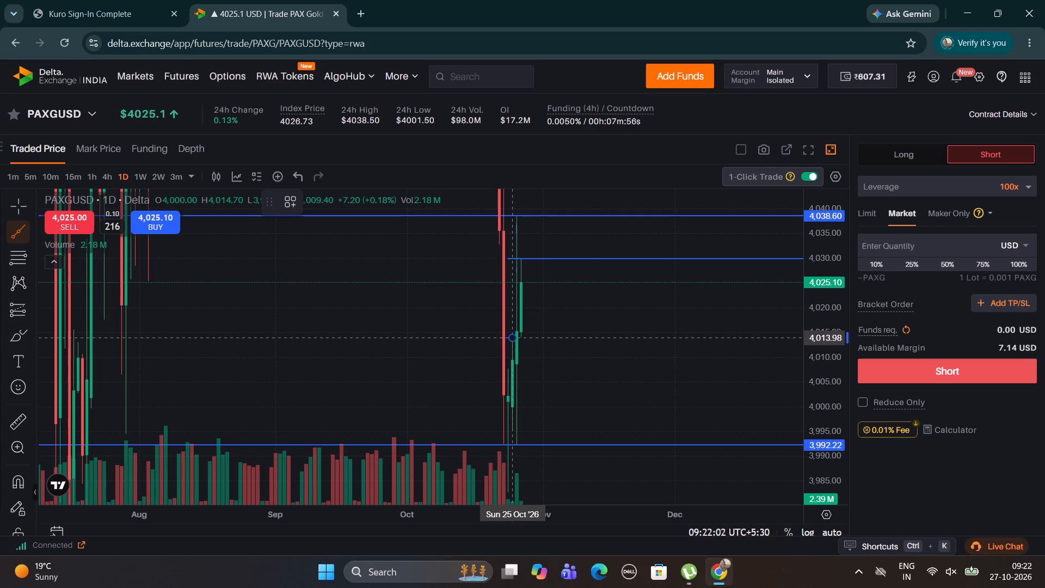
shift+click(591, 341)
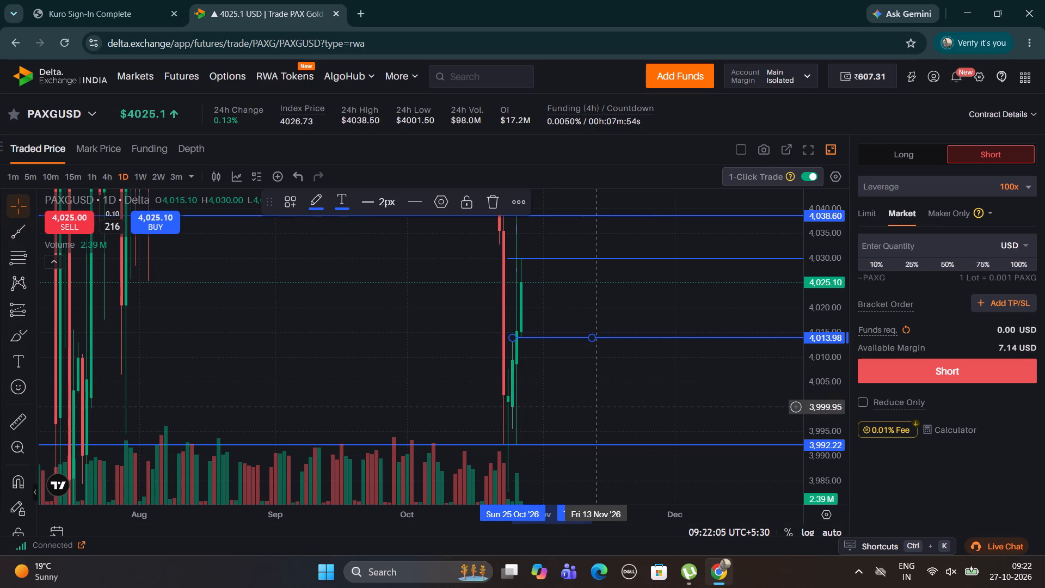
click(597, 407)
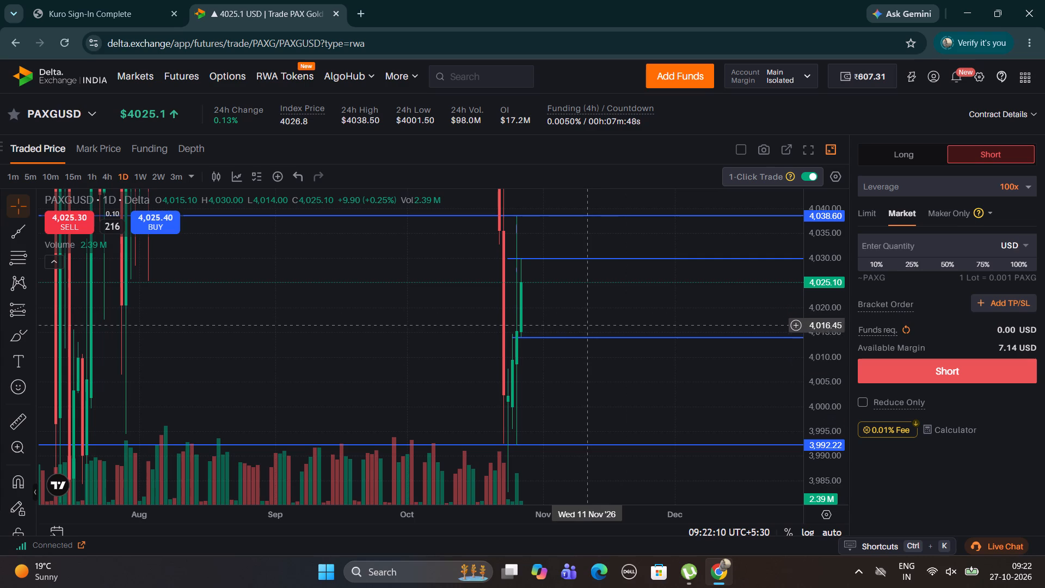
Change the line colour of both rays, at about 4,013.98 and 4,029.93, to yellow.
click(577, 338)
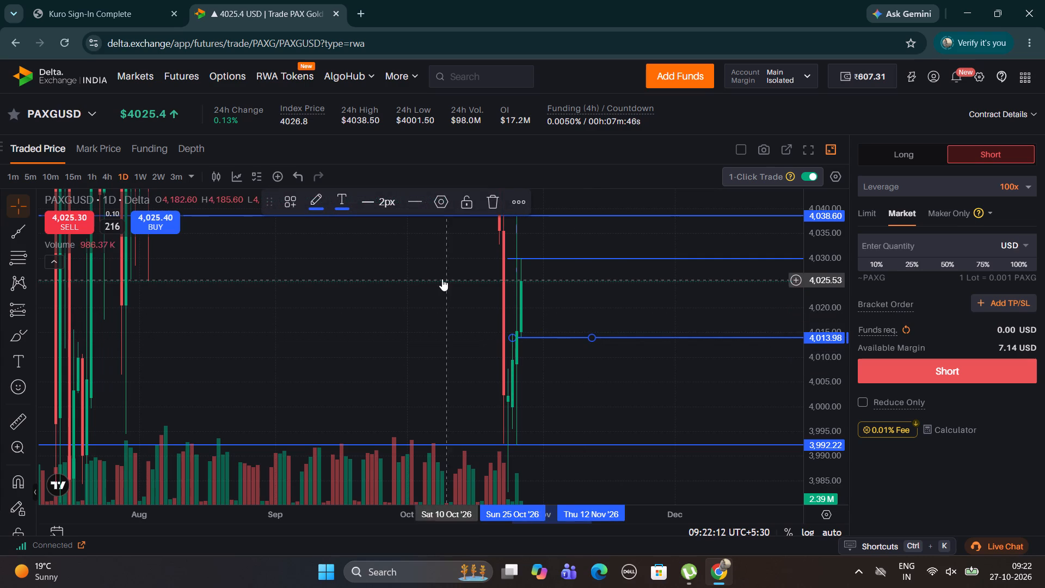
click(618, 336)
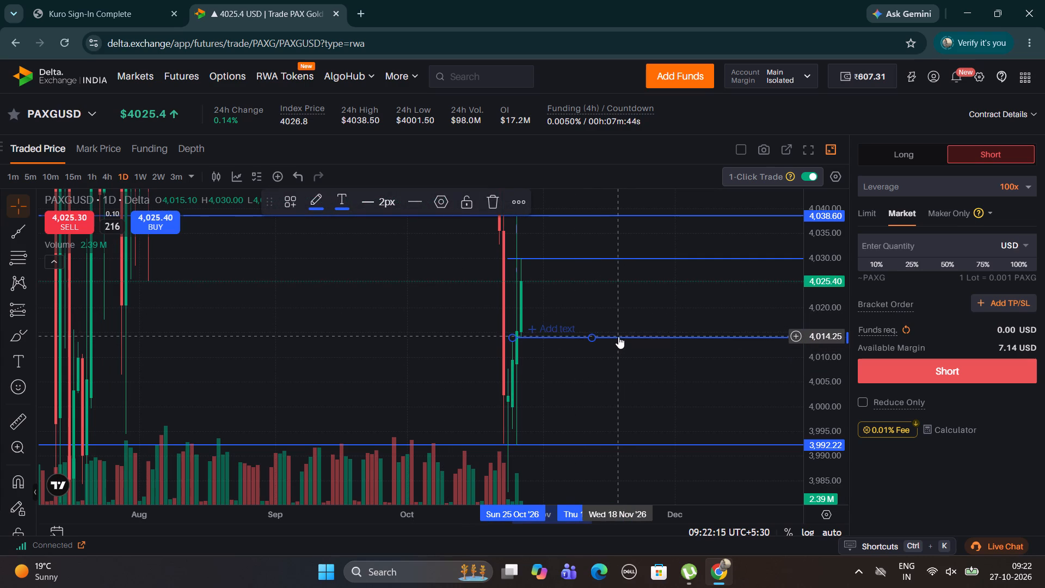
click(324, 208)
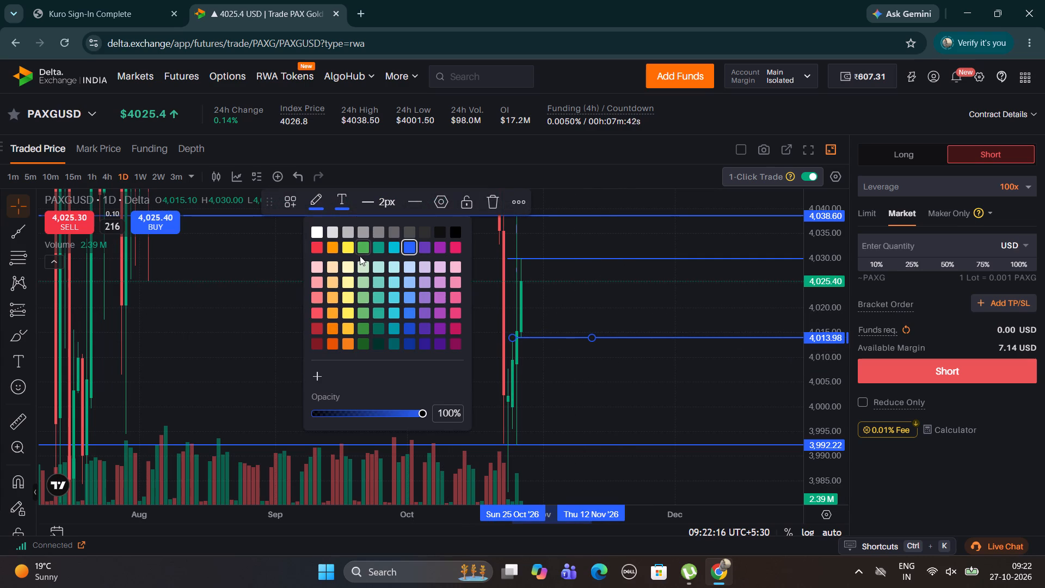
click(351, 249)
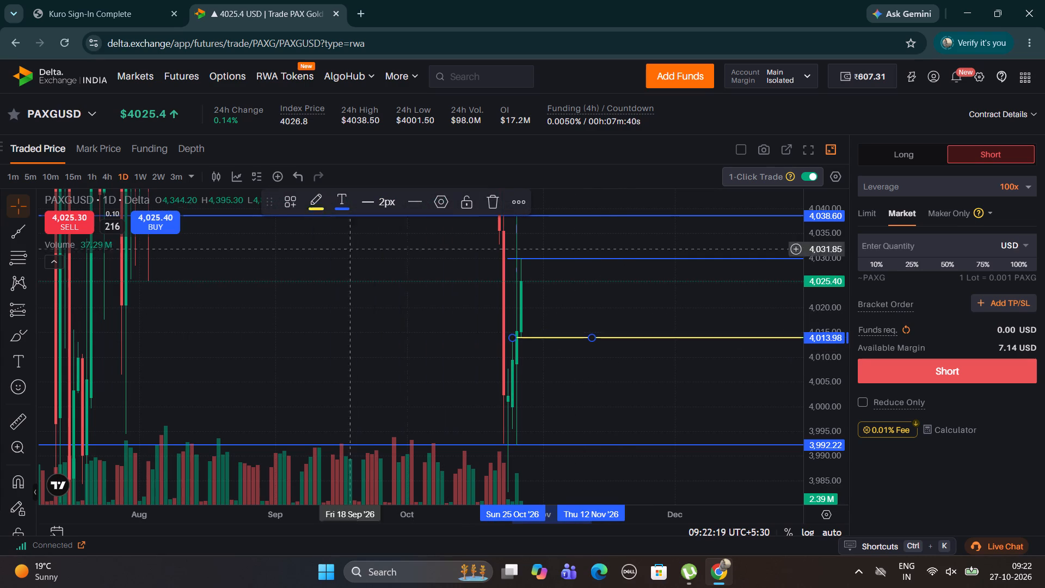
click(681, 258)
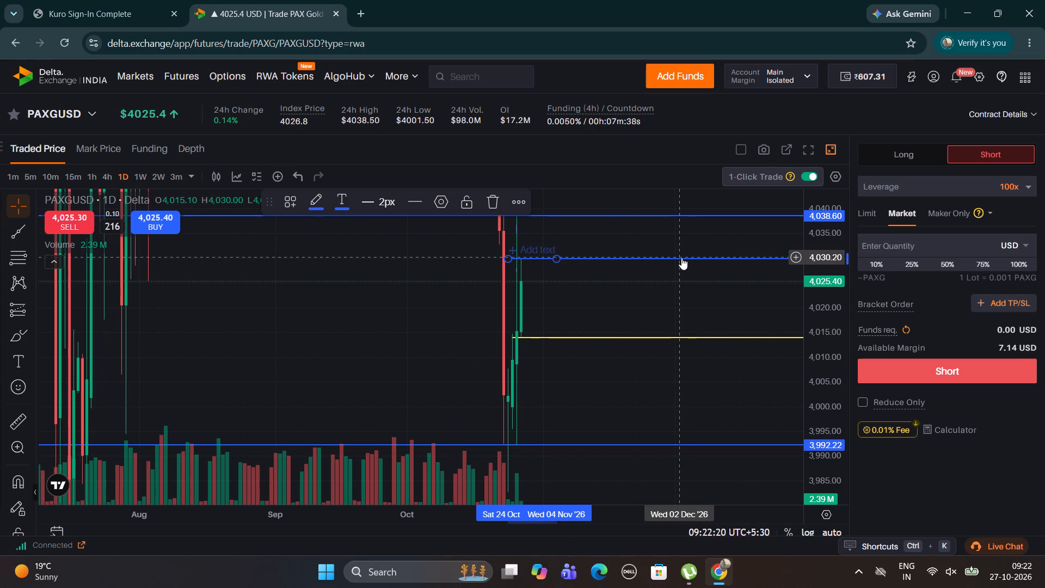
click(319, 206)
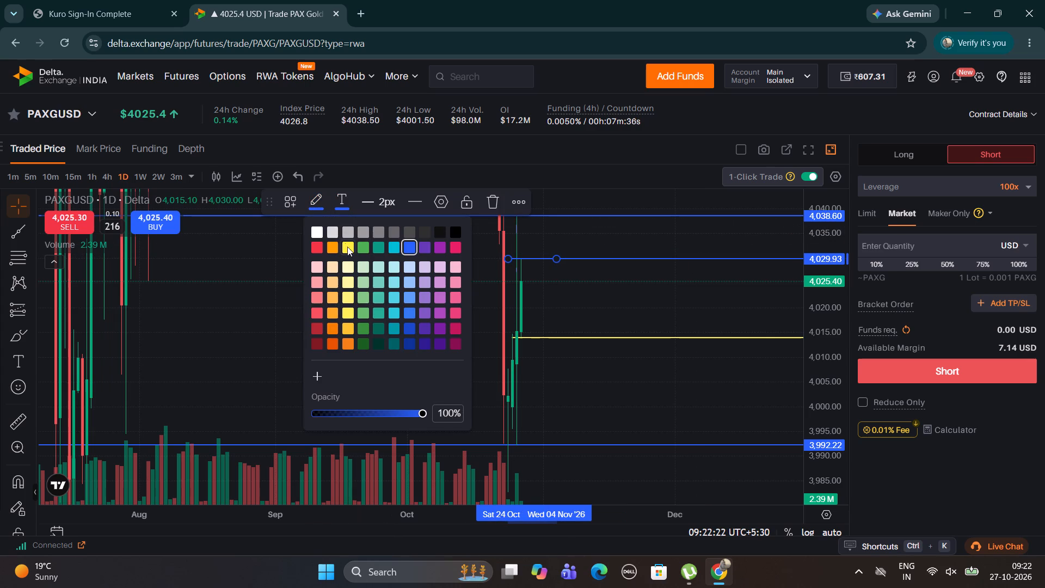
click(347, 249)
click(588, 378)
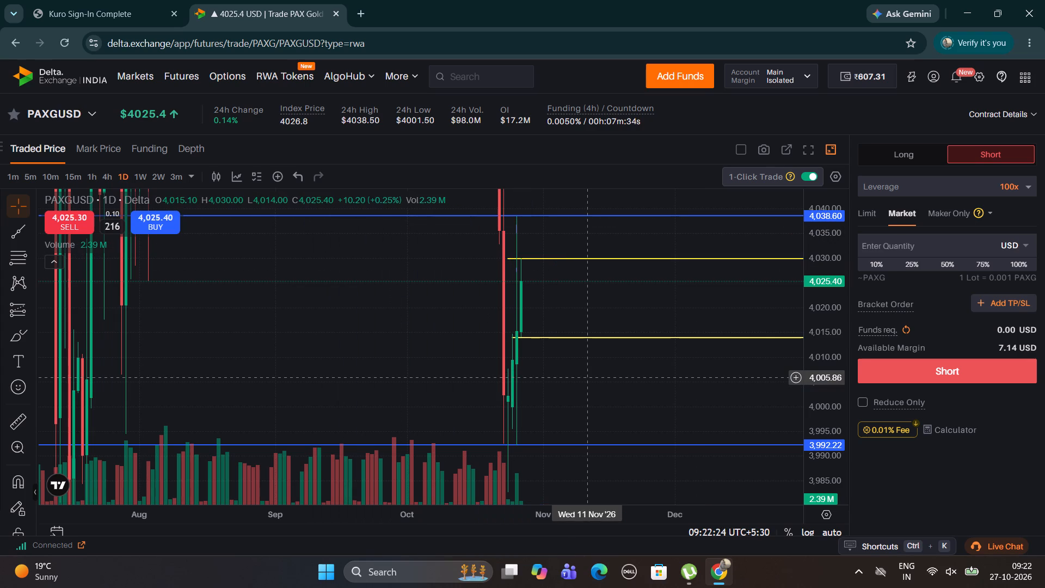
Switch the PAXGUSD chart to the 1h timeframe.
drag(839, 414, 837, 370)
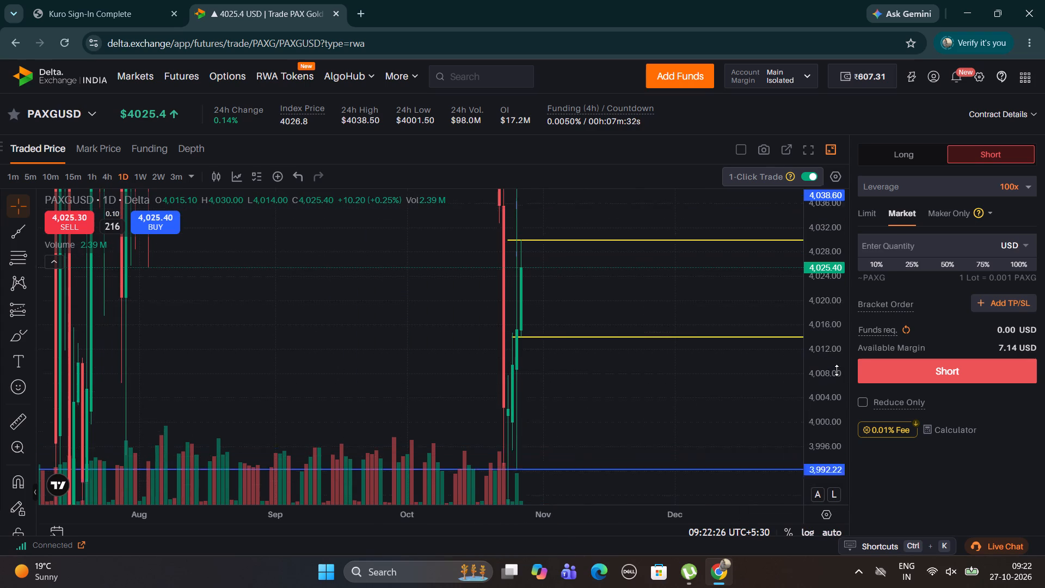
drag(837, 370, 832, 329)
drag(742, 397, 581, 443)
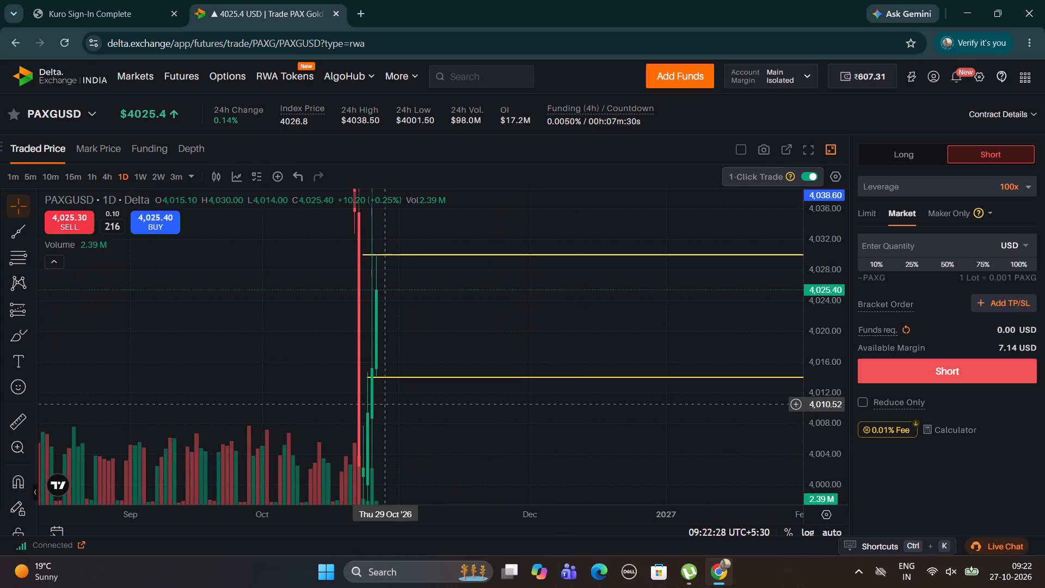
click(92, 174)
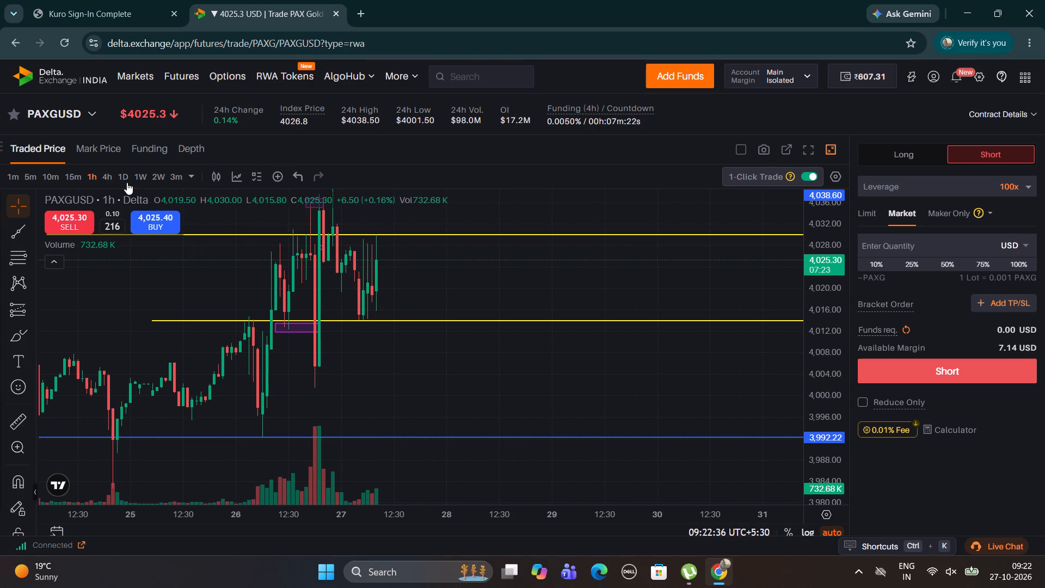
Switch the PAXGUSD chart to the 15m timeframe and examine price between the two yellow rays.
drag(127, 182, 70, 177)
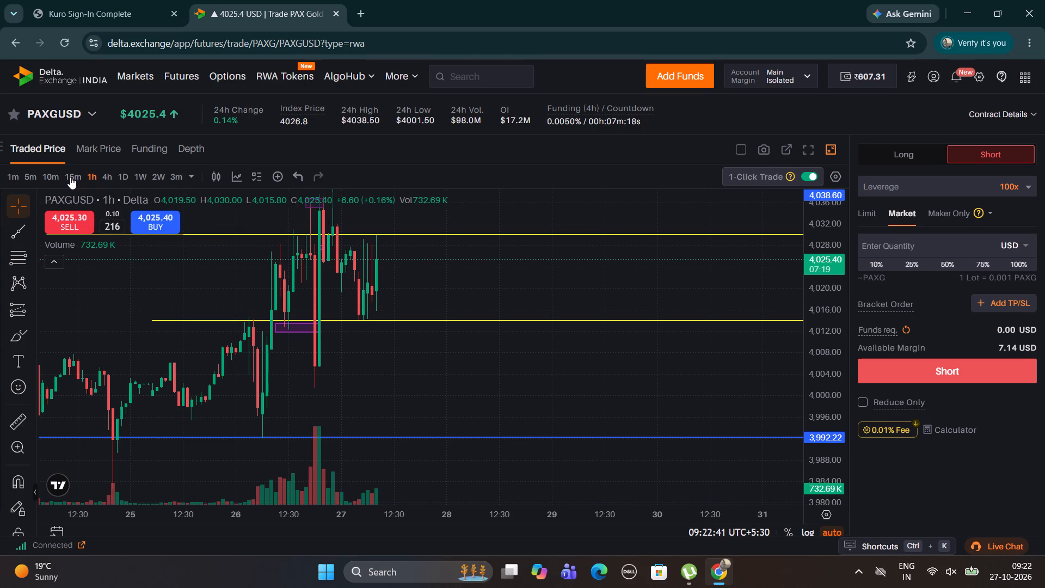
click(71, 179)
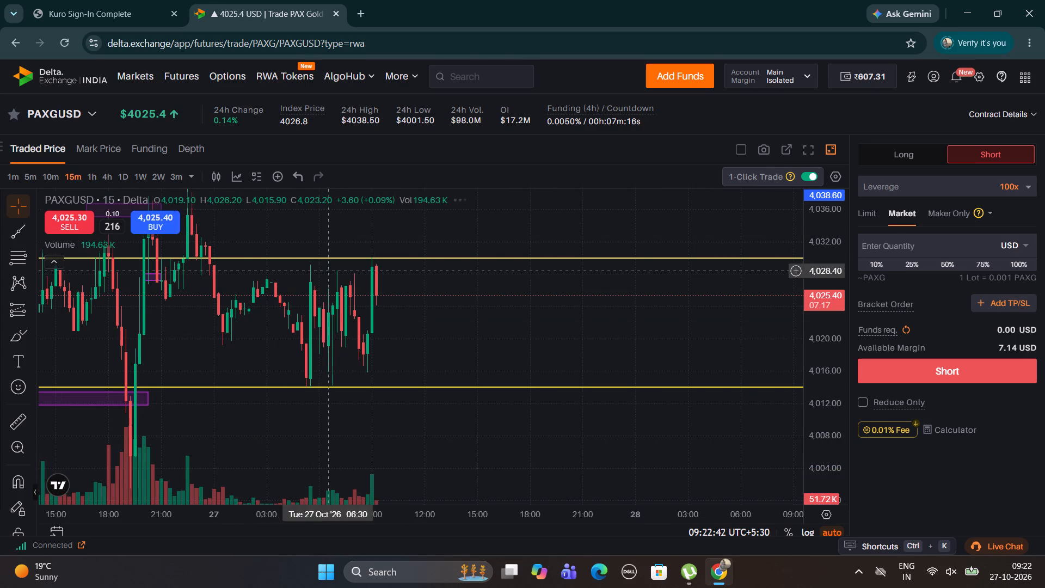
drag(830, 377, 820, 273)
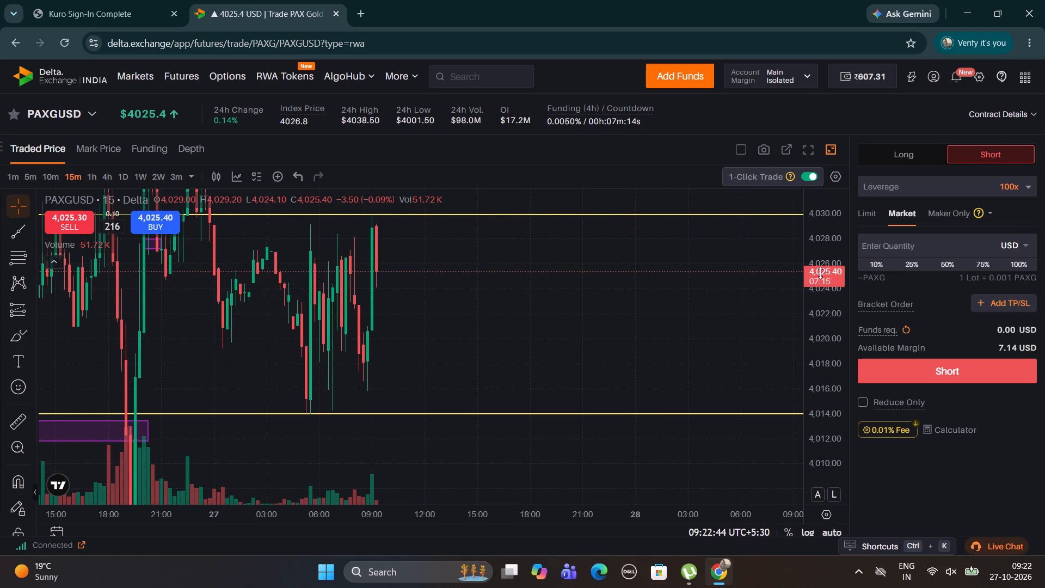
Switch the PAXGUSD chart to the 1m timeframe.
click(13, 174)
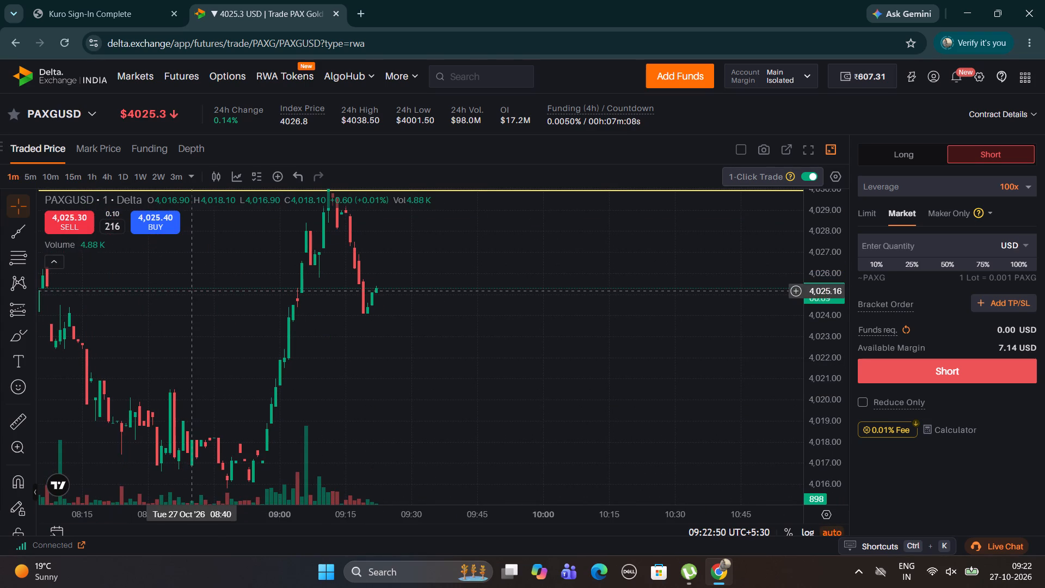
Examine the 27 Oct morning price action on the 1m chart against the yellow high and low rays.
drag(821, 244, 826, 284)
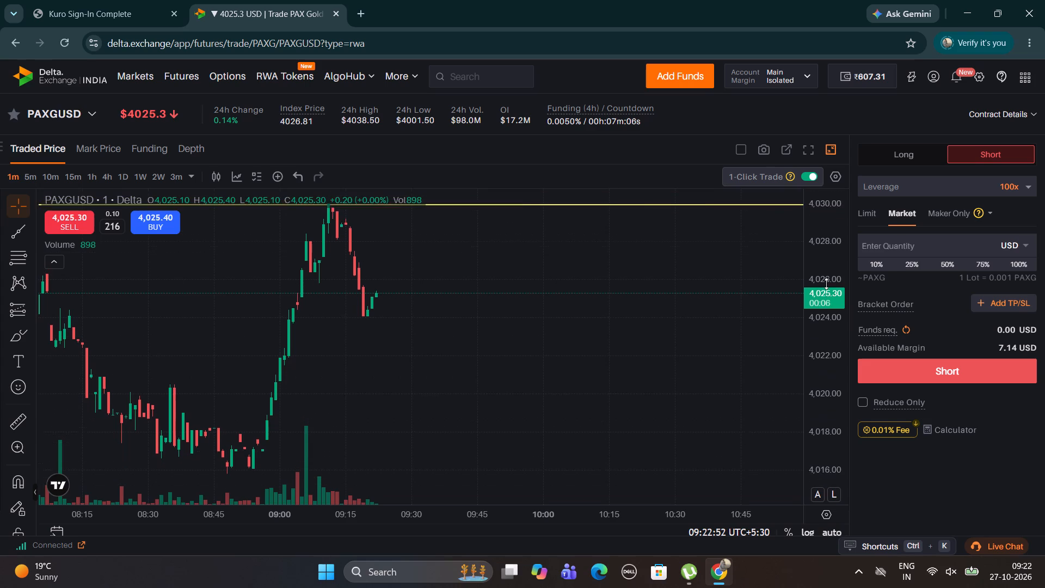
drag(826, 284, 827, 302)
drag(562, 361, 747, 352)
drag(624, 386, 754, 406)
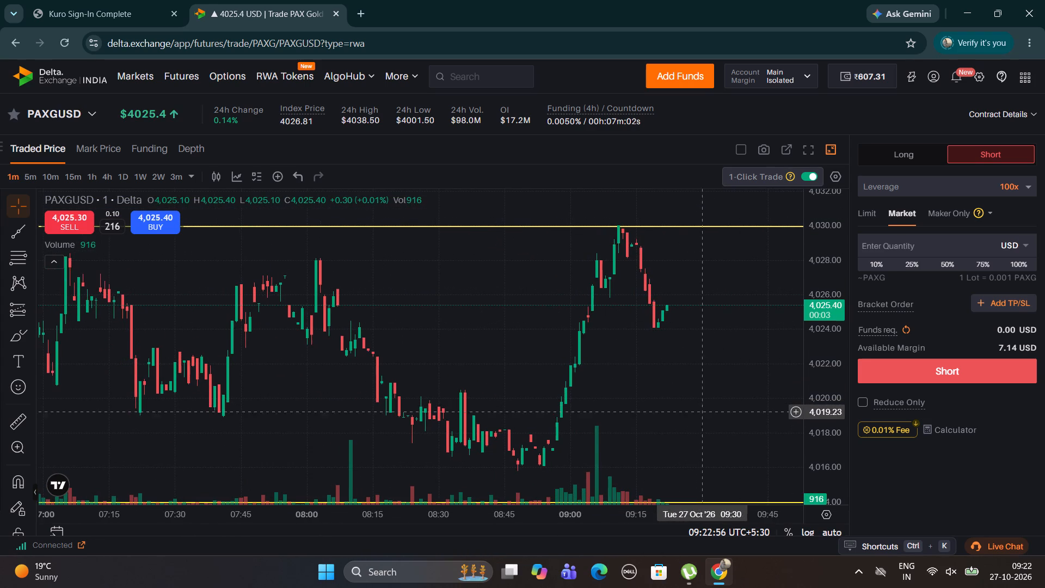
drag(654, 420, 564, 432)
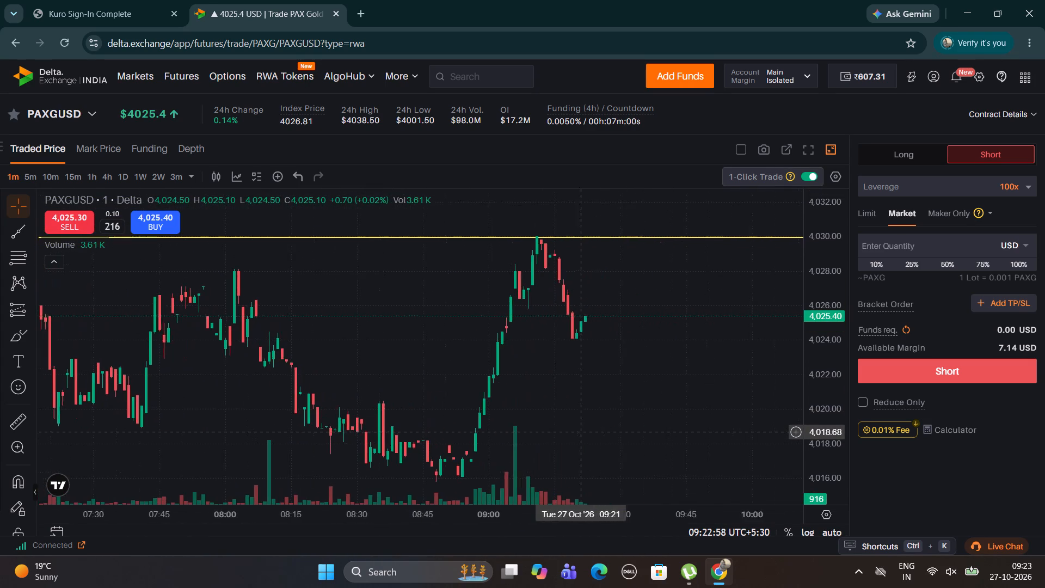
drag(564, 432, 533, 406)
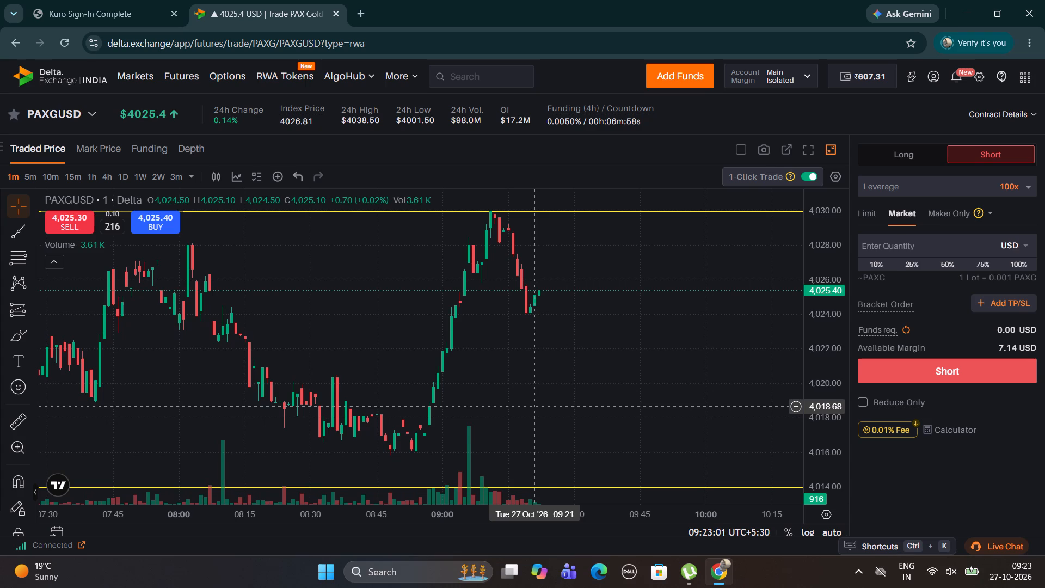
drag(824, 403, 824, 389)
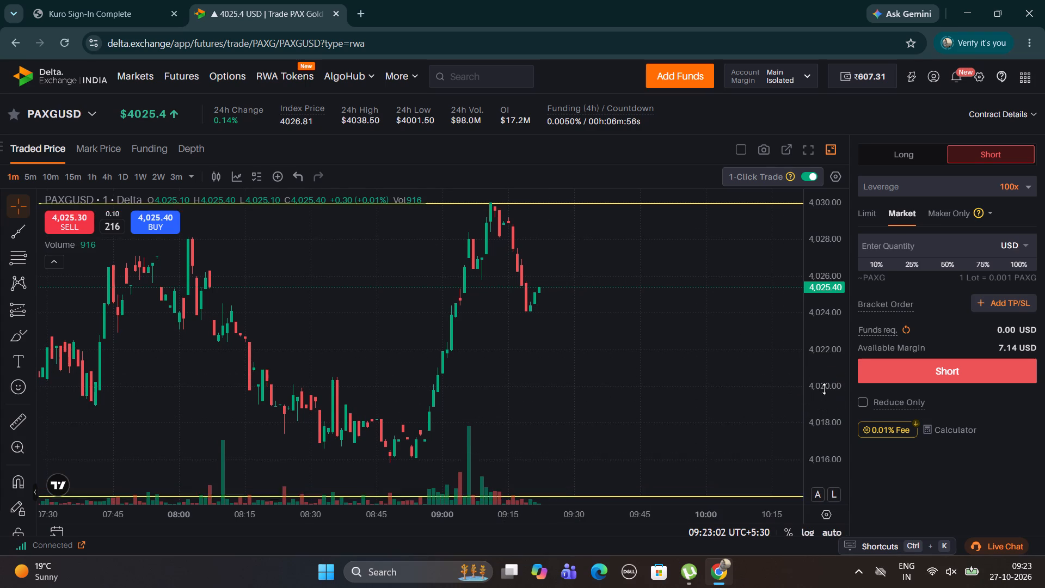
drag(824, 389, 819, 431)
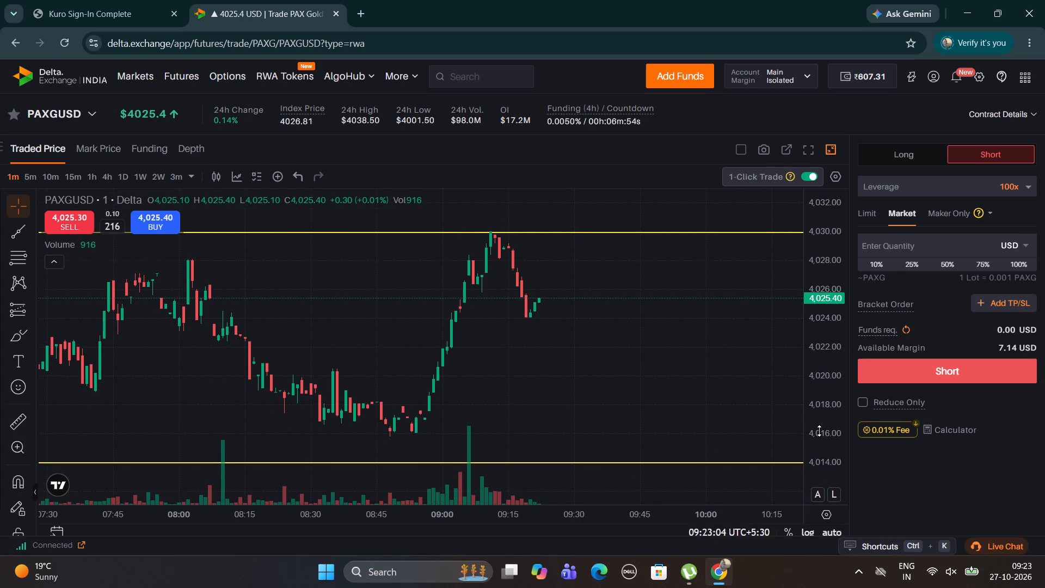
drag(819, 431, 817, 406)
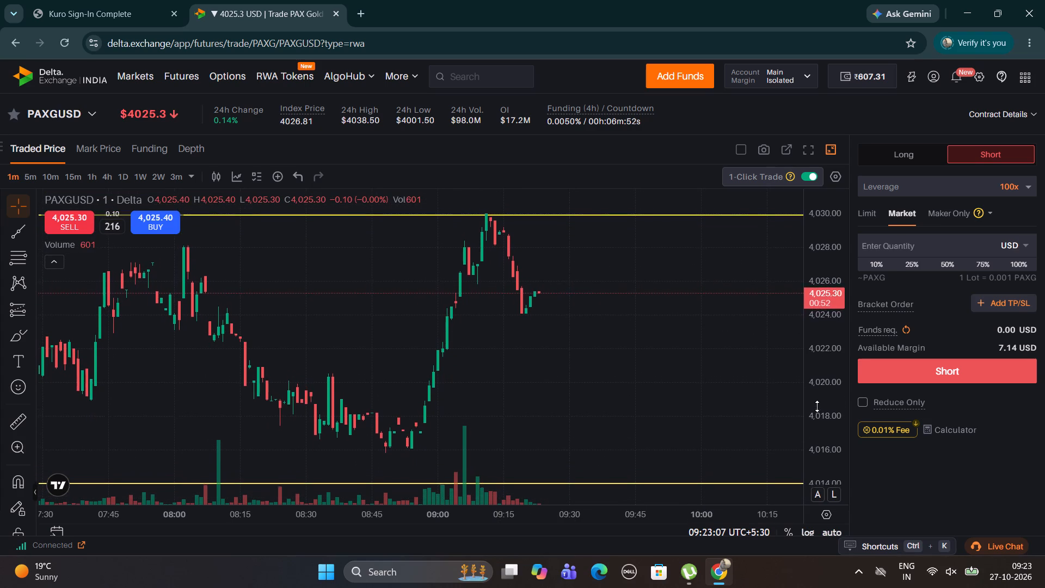
drag(817, 406, 812, 378)
drag(703, 364, 703, 367)
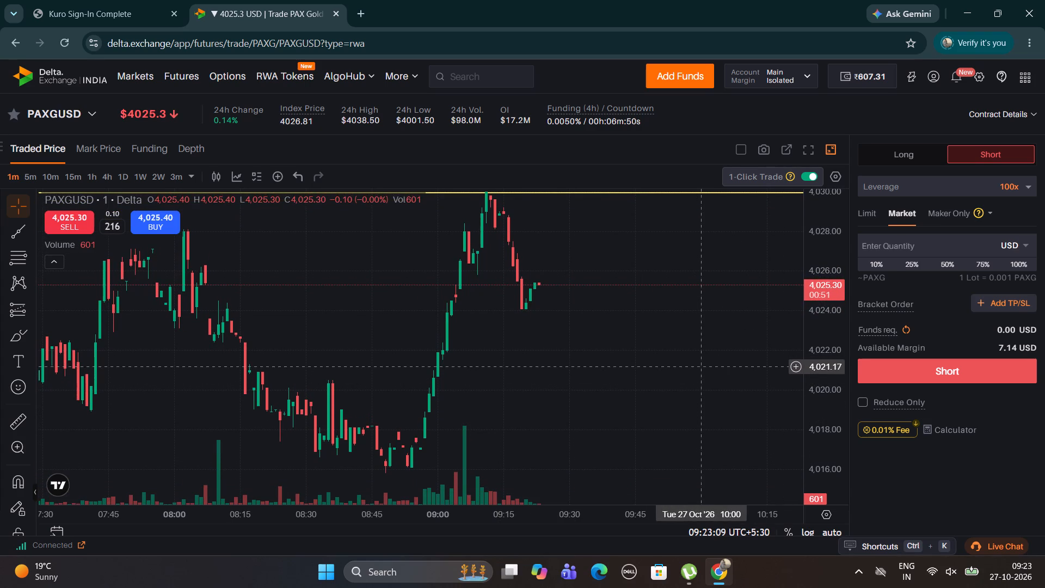
drag(703, 367, 706, 374)
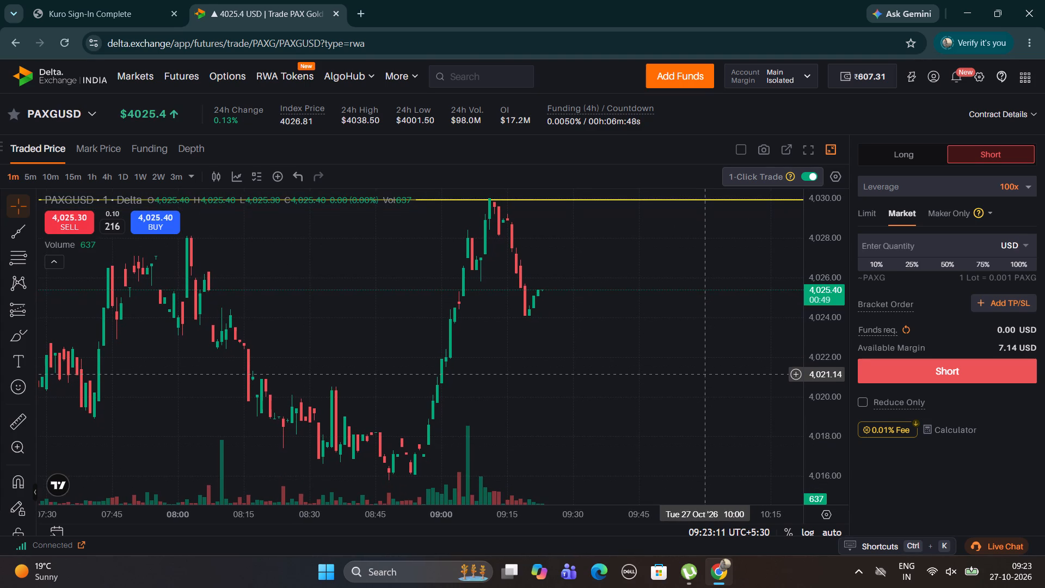
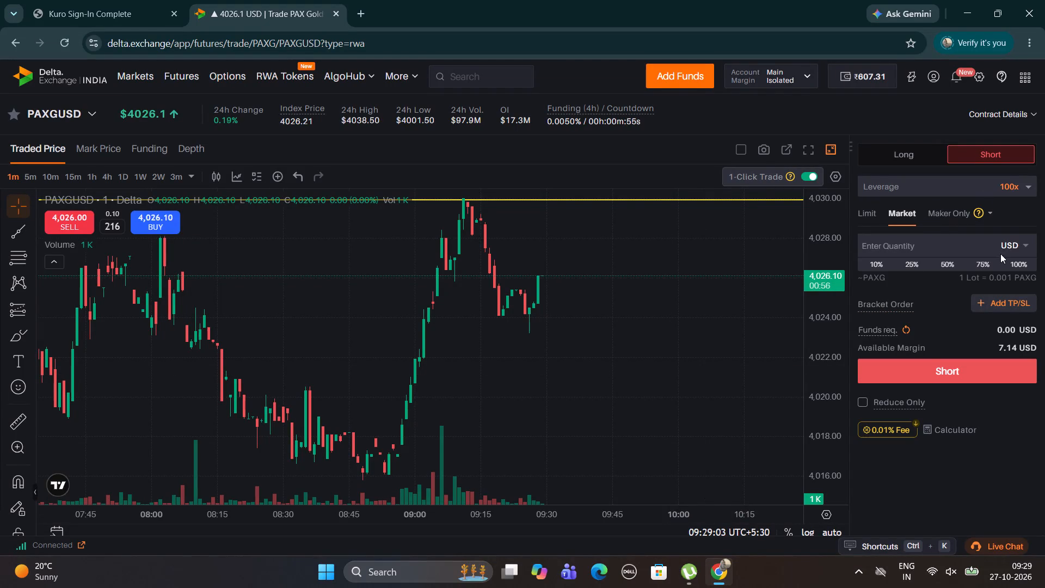
Submit a market short order on PAXGUSD at 100x leverage, sized at 75% of the available margin.
click(988, 262)
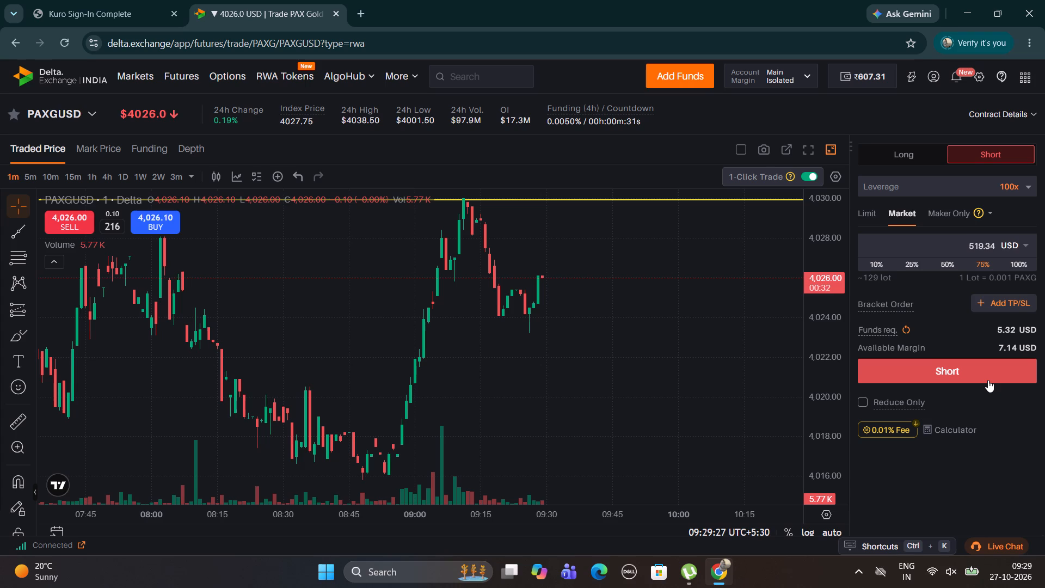
click(988, 380)
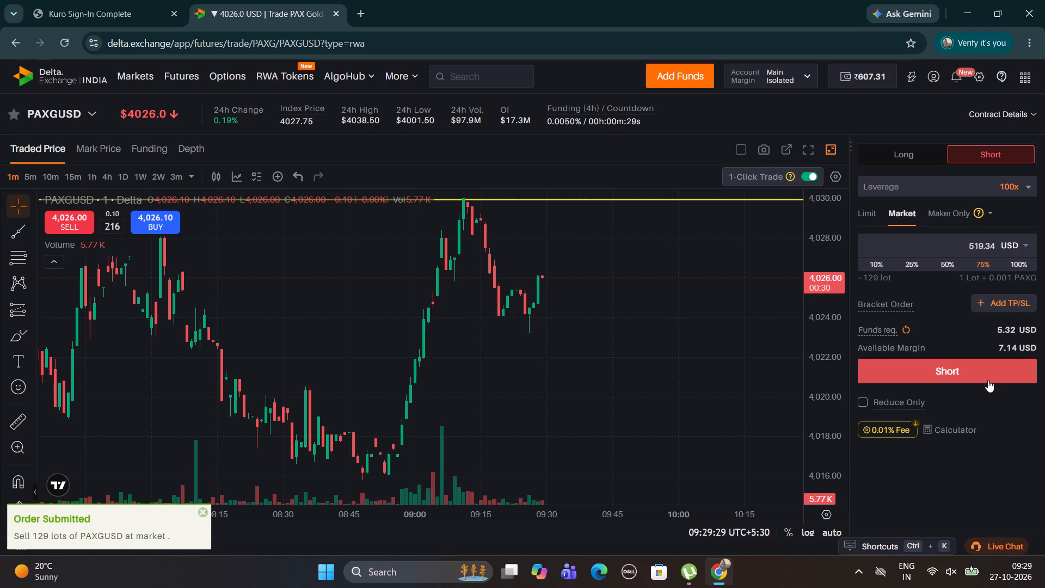
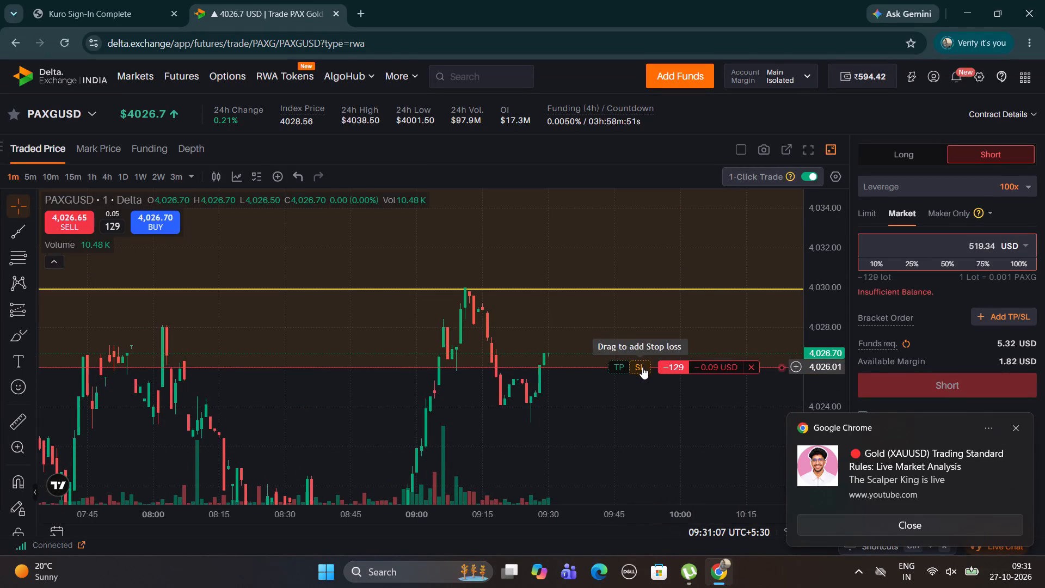
Add a stop loss to the open PAXGUSD short position at 4,030.95, just above the upper yellow level.
drag(642, 367, 629, 281)
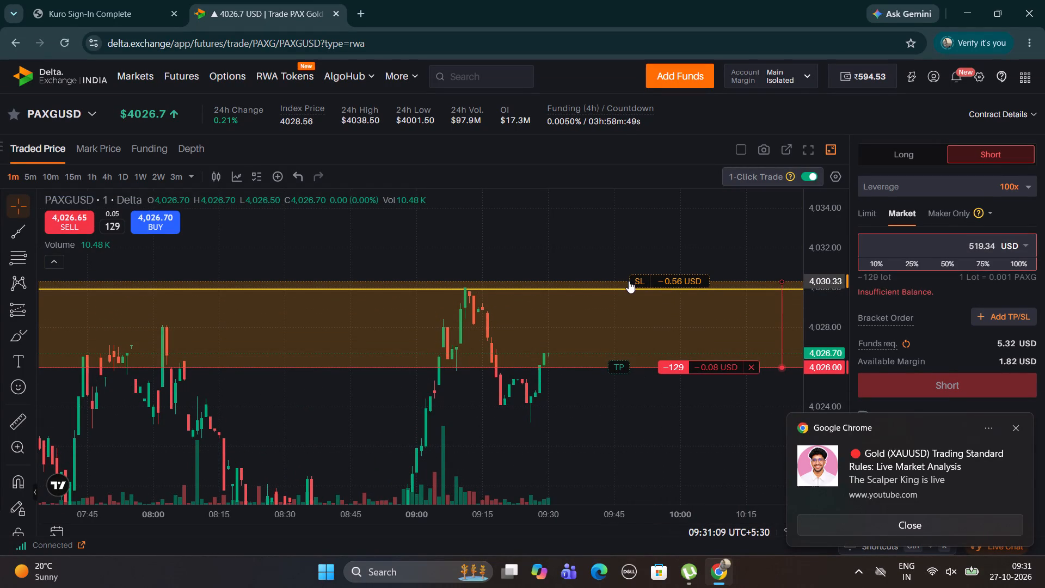
drag(629, 281, 632, 268)
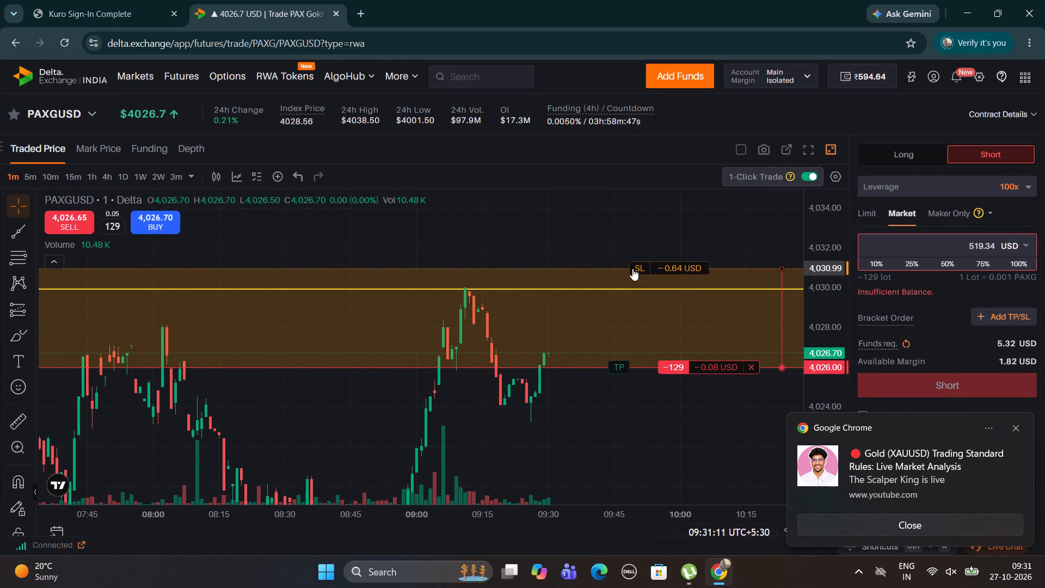
drag(632, 268, 632, 269)
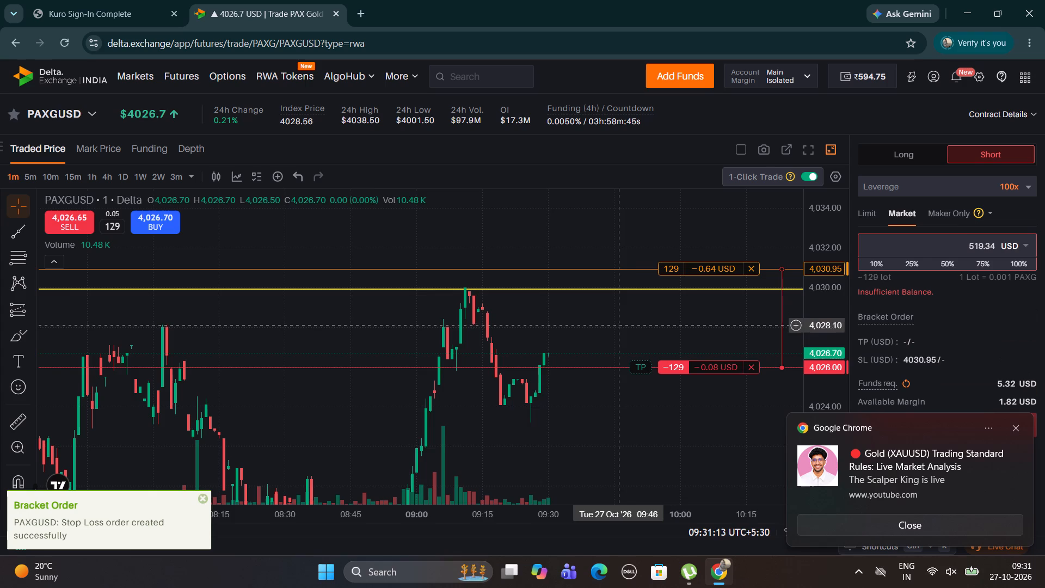
Add a take profit to the short position at 4,015.38, just above the lower yellow level.
drag(618, 326, 576, 204)
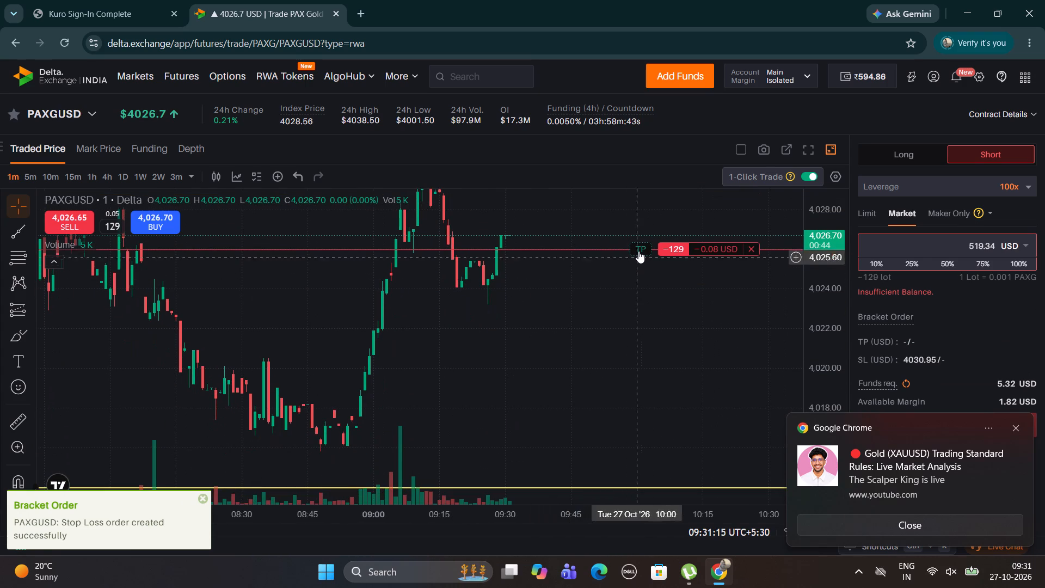
drag(638, 246, 654, 460)
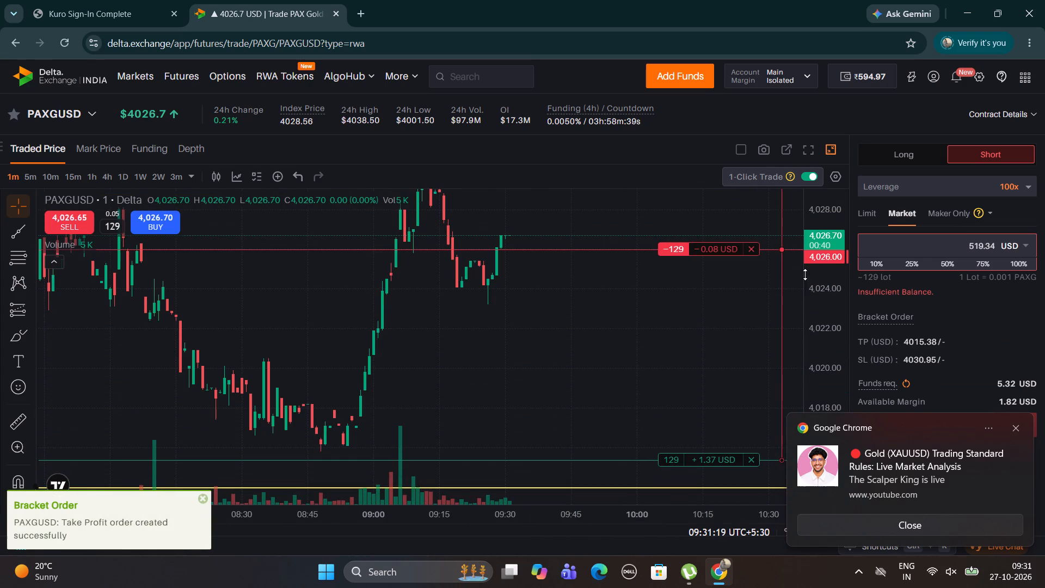
drag(746, 323, 684, 374)
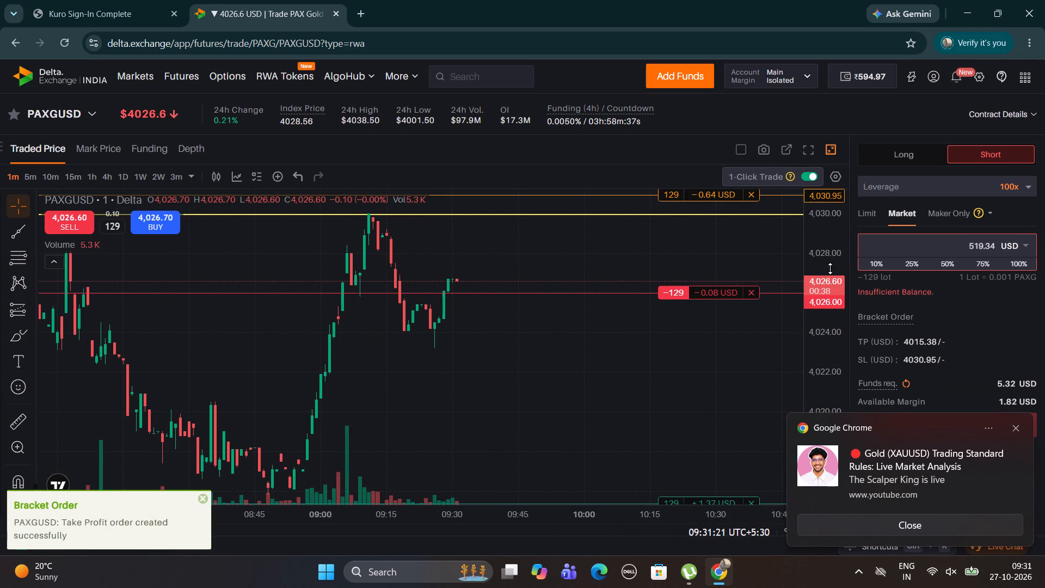
drag(828, 265, 833, 316)
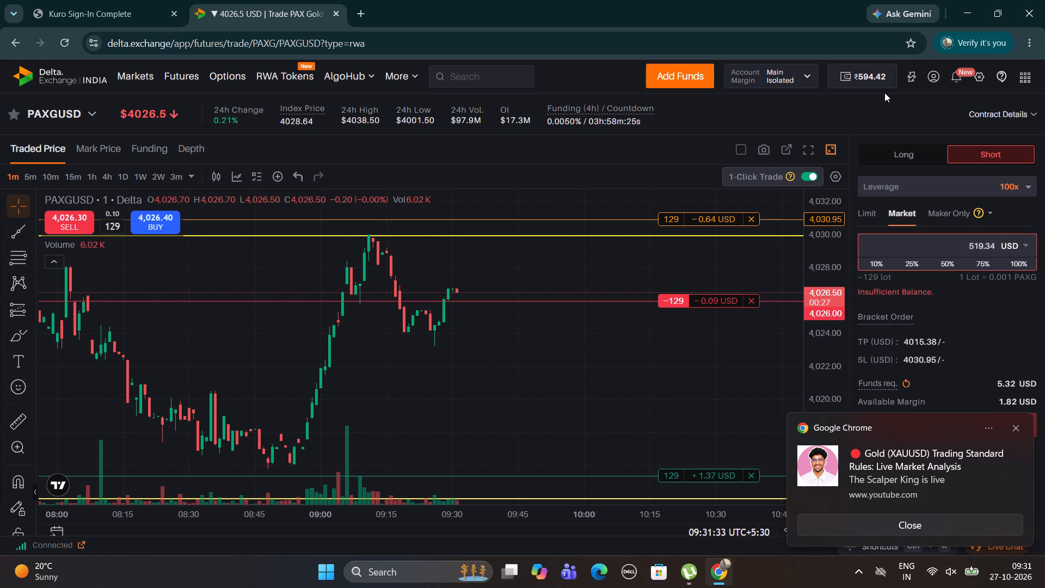
Dismiss the YouTube livestream notification covering the order form.
click(1024, 430)
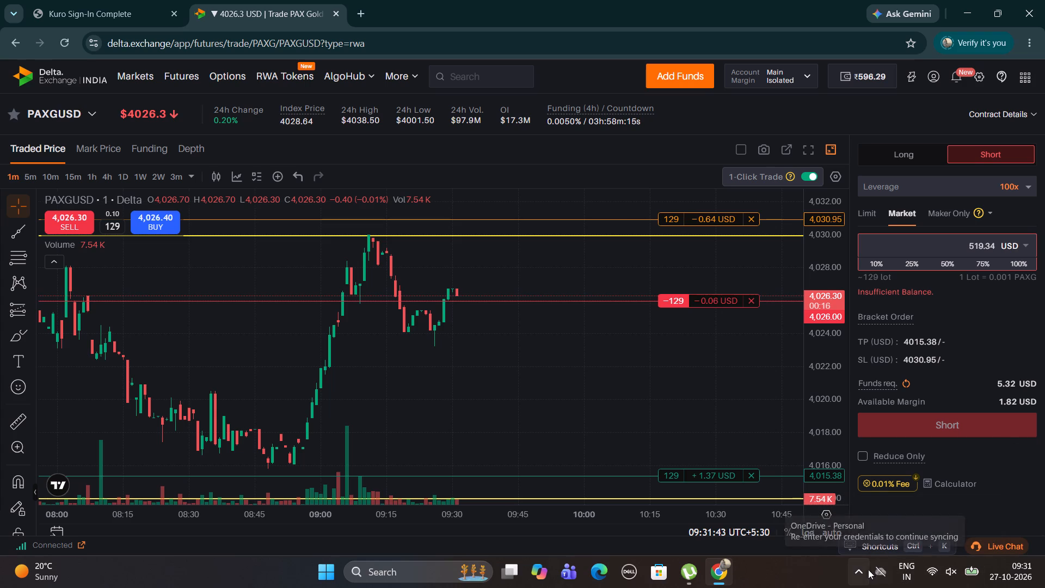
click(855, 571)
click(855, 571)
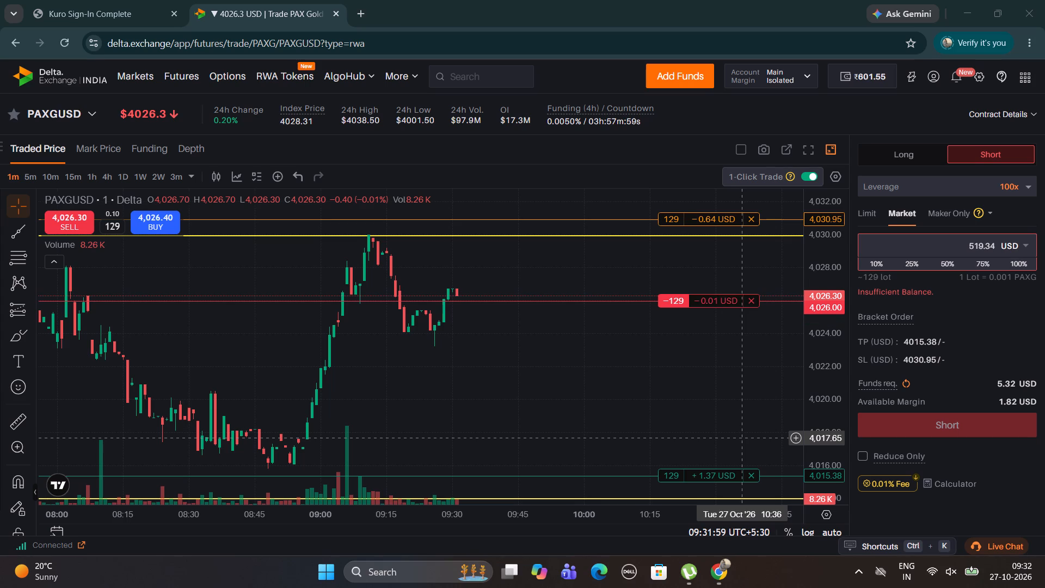
Draw a thin rectangle along the recent swing lows at about 4,023.9, spanning roughly 09:14 to 09:36.
click(28, 336)
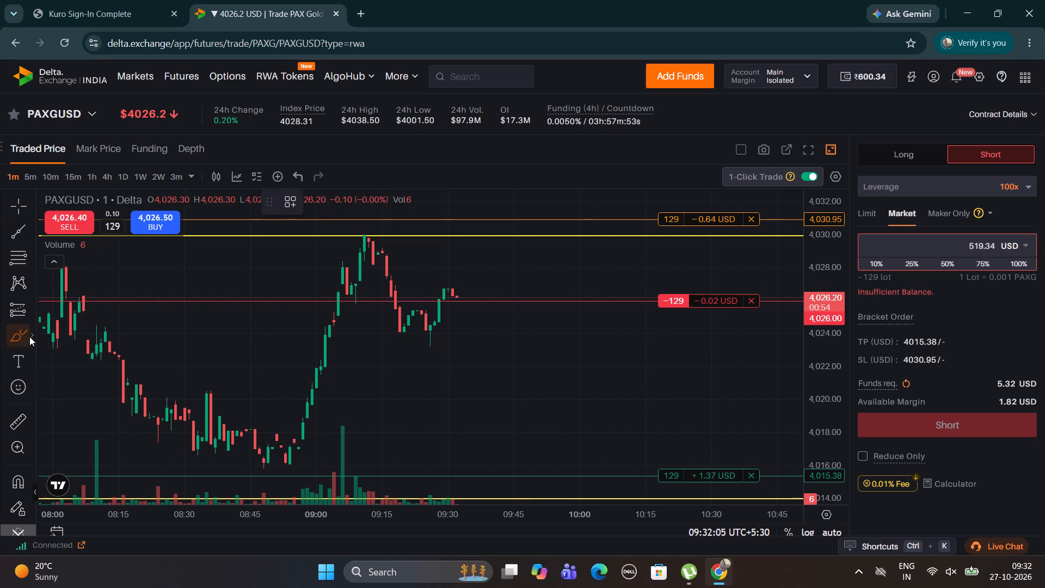
click(35, 341)
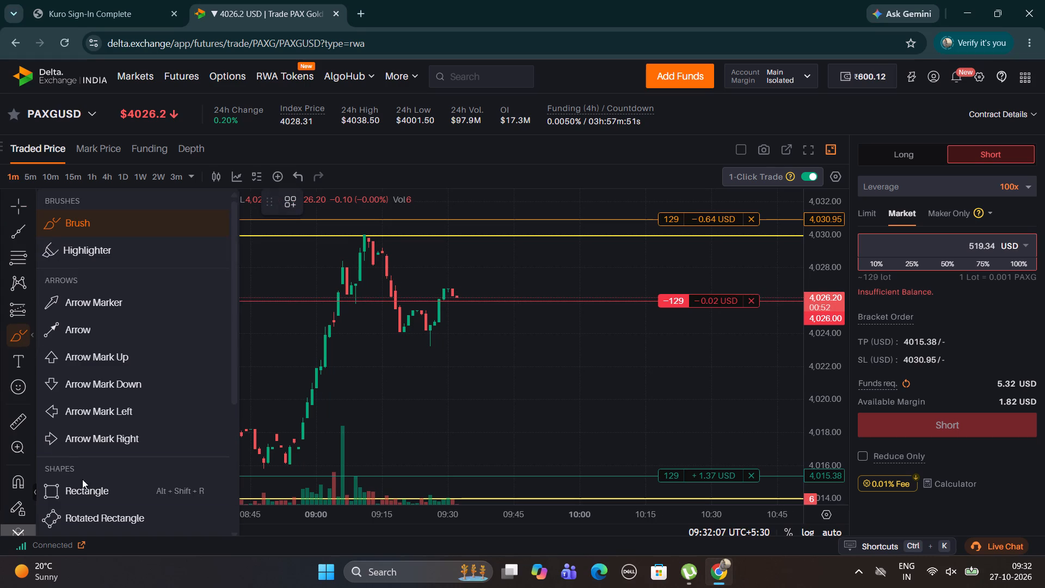
click(88, 485)
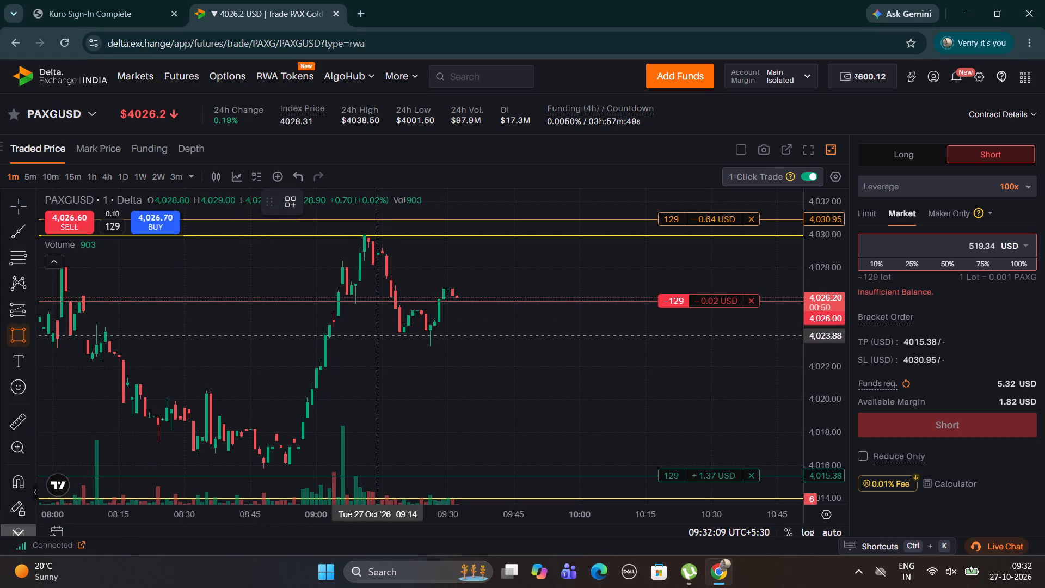
click(379, 334)
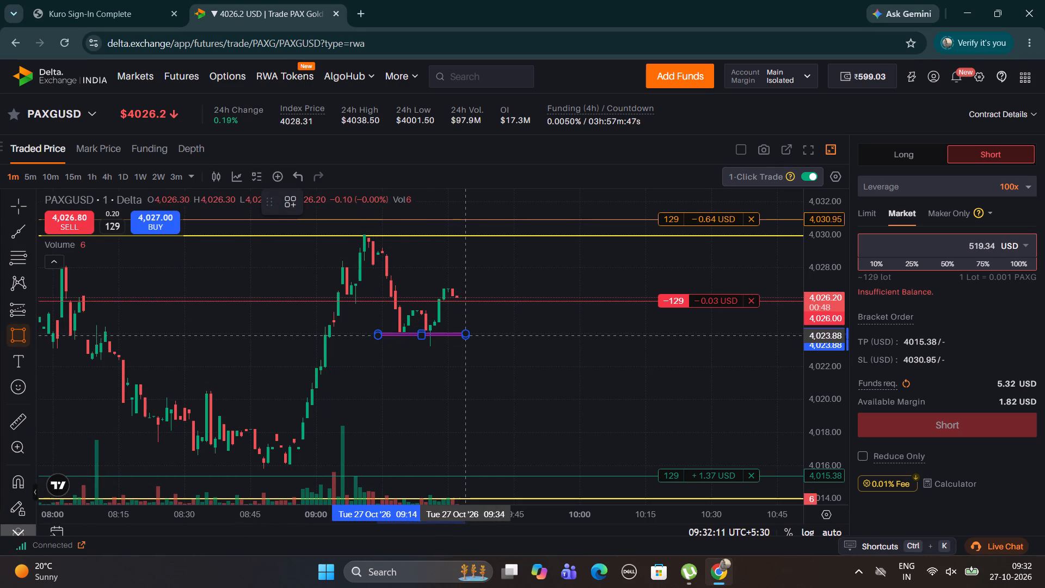
click(476, 336)
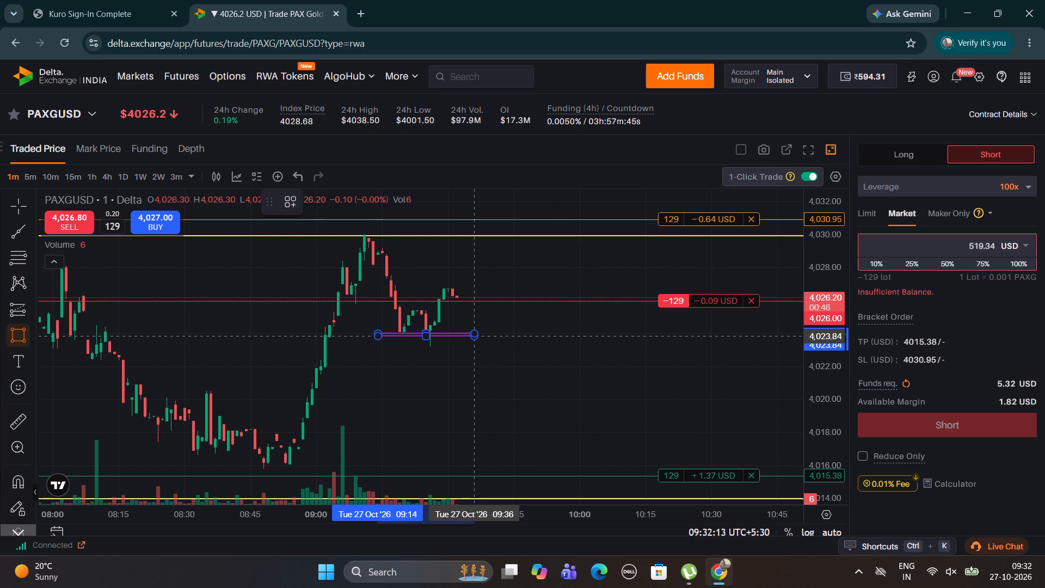
click(478, 402)
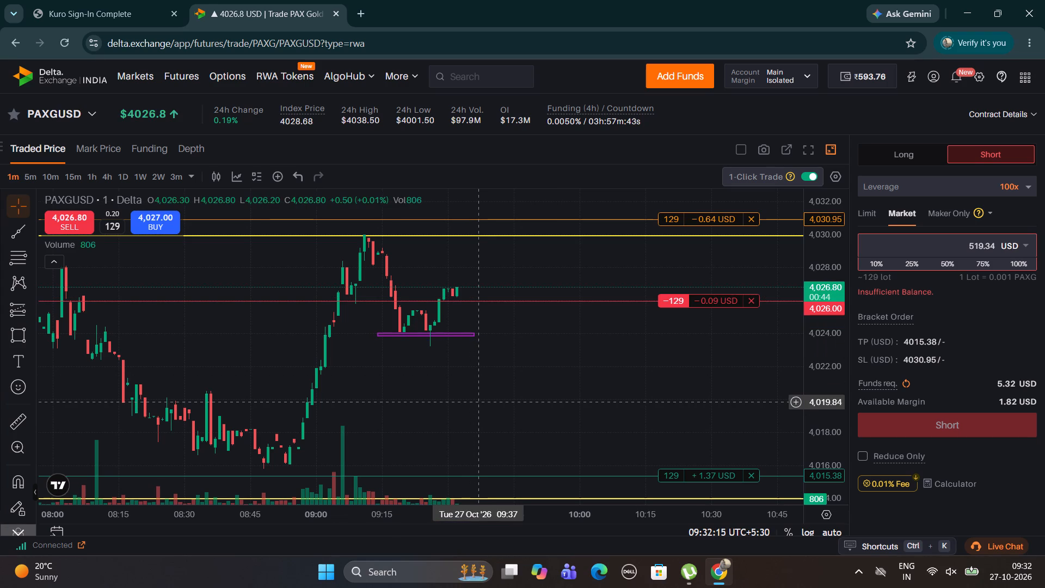
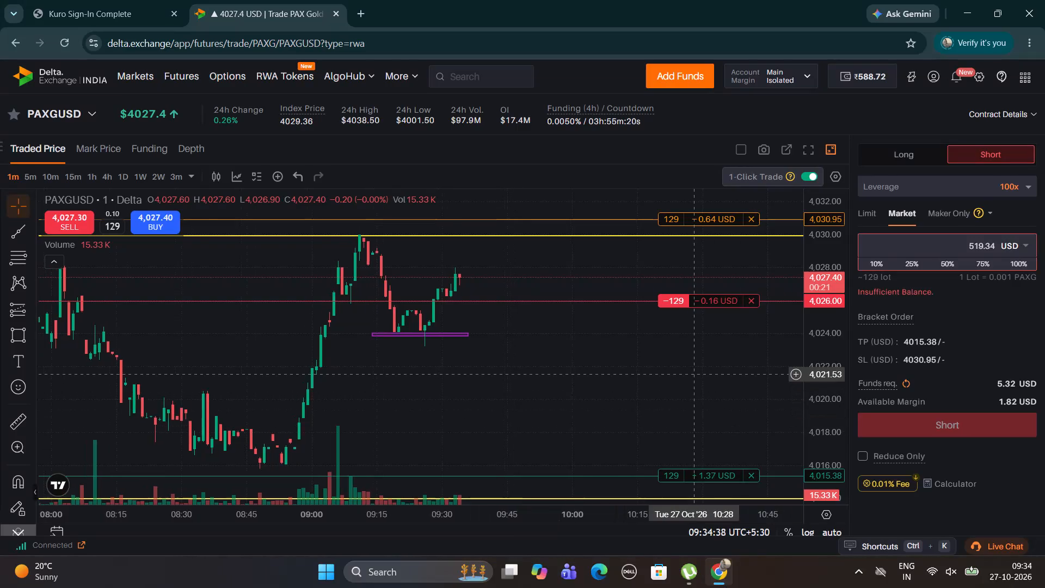
Examine the earlier PAXGUSD one-minute price action against the yellow and blue levels and the short position's stop loss and take profit.
drag(834, 354, 850, 499)
drag(742, 442, 732, 397)
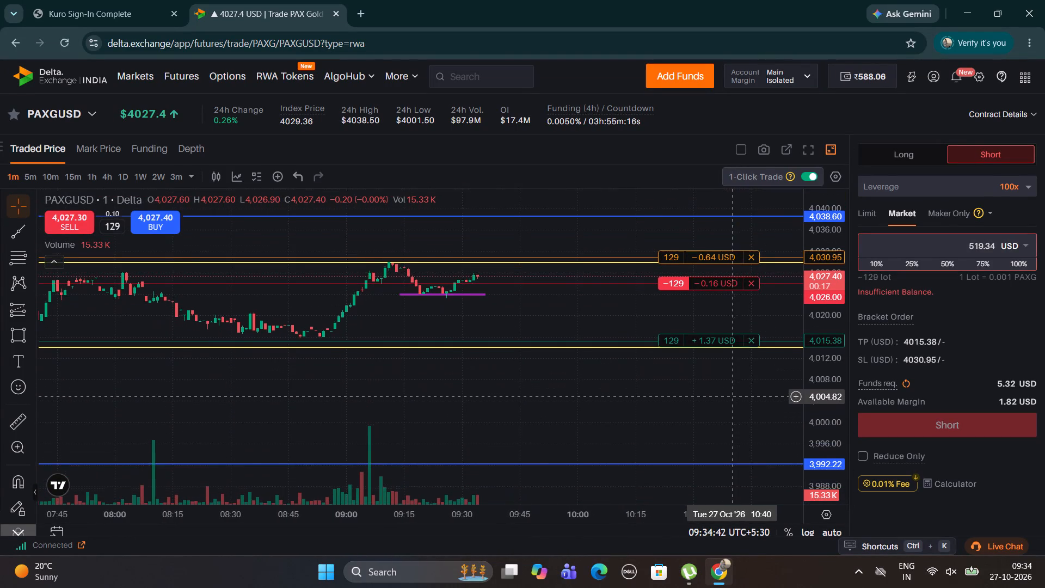
drag(732, 397, 771, 415)
drag(620, 460, 704, 457)
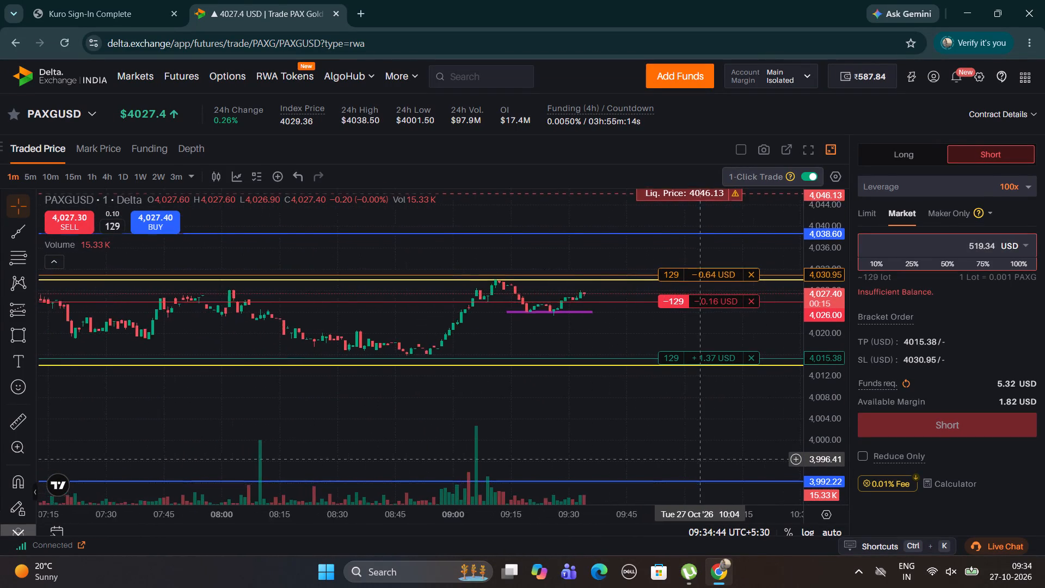
drag(704, 457, 729, 449)
drag(829, 418, 836, 384)
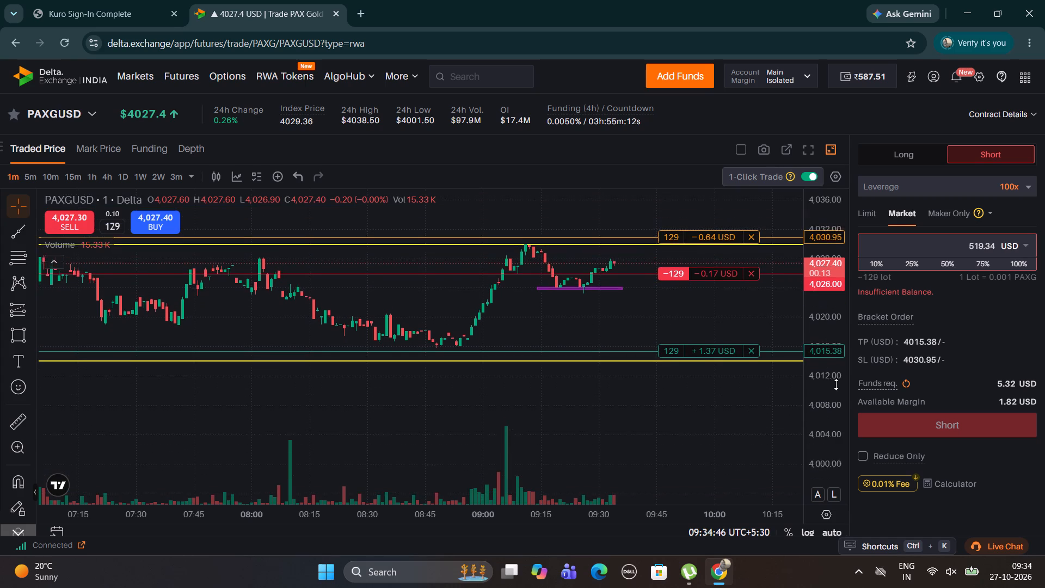
drag(836, 384, 839, 408)
drag(664, 422, 782, 423)
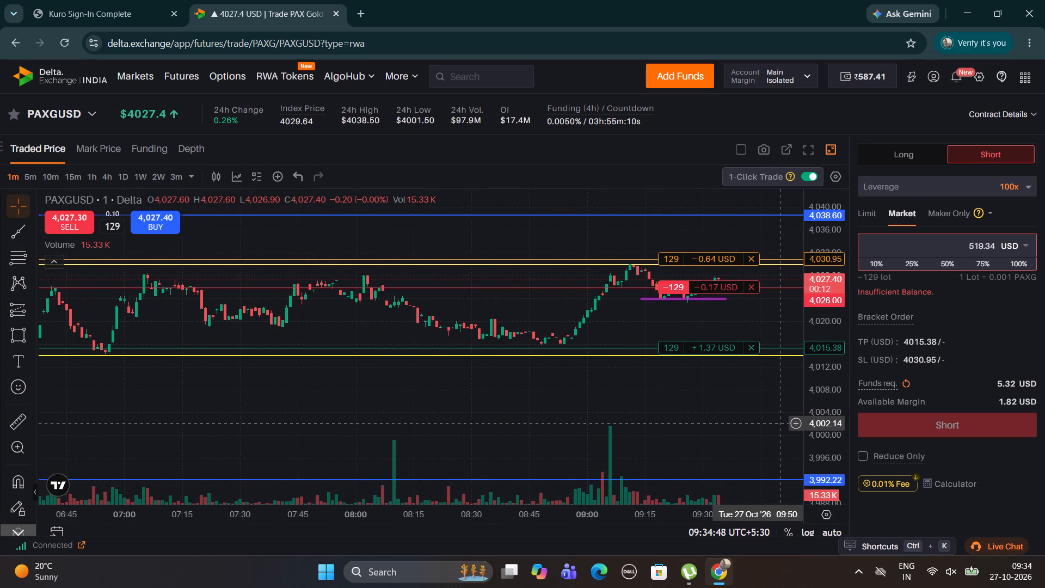
drag(782, 423, 705, 432)
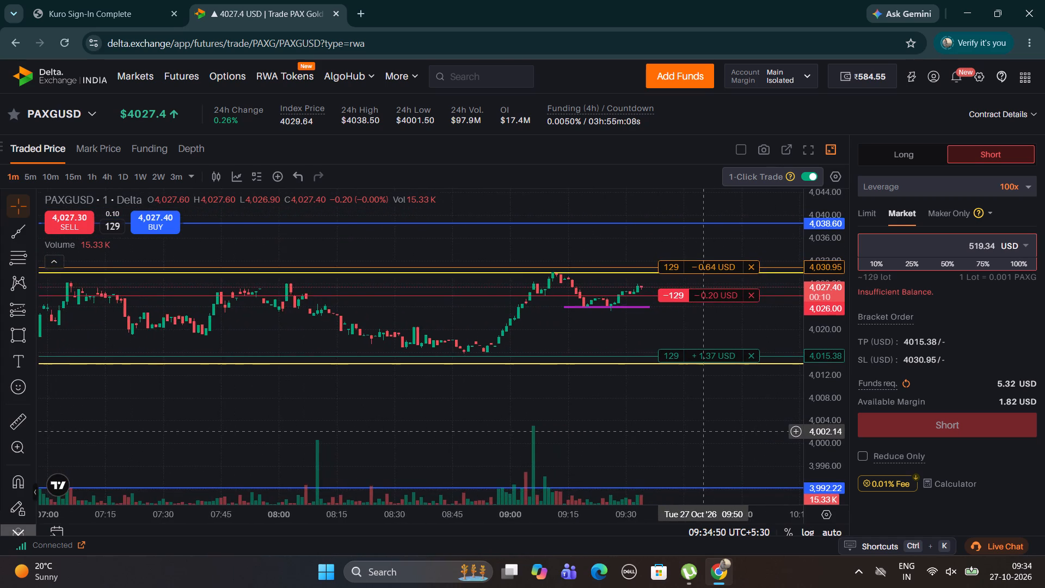
drag(705, 432, 662, 438)
drag(662, 438, 638, 440)
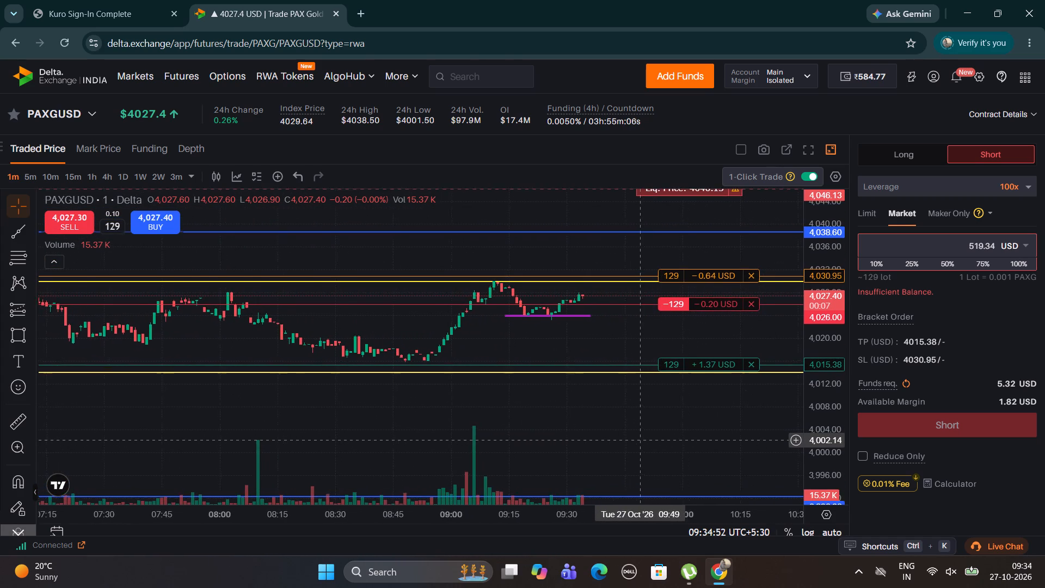
drag(638, 440, 610, 436)
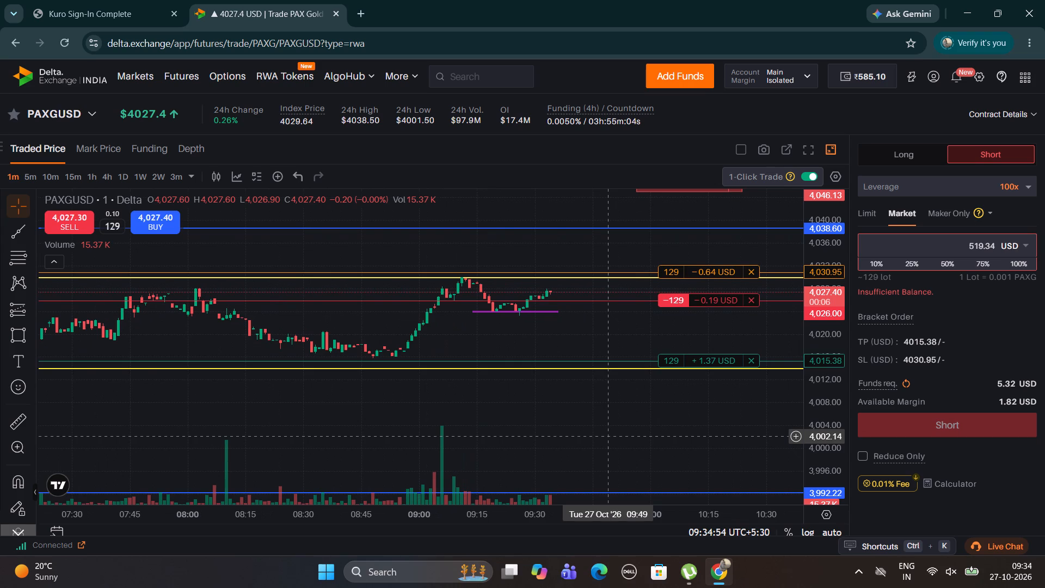
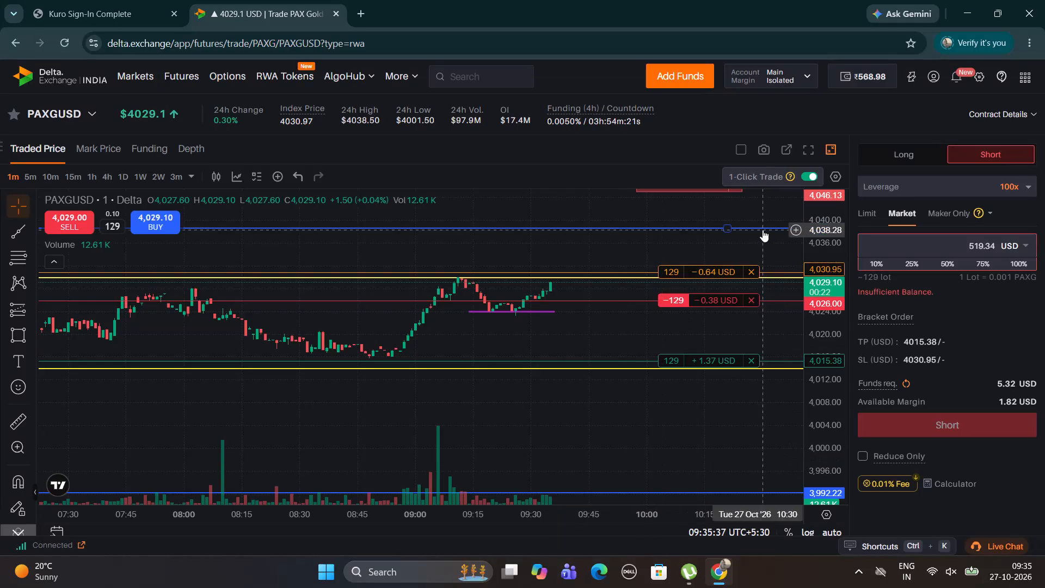
Raise the short position's stop loss on the PAXGUSD chart to 4,033.86, above the upper yellow level.
drag(722, 267, 721, 257)
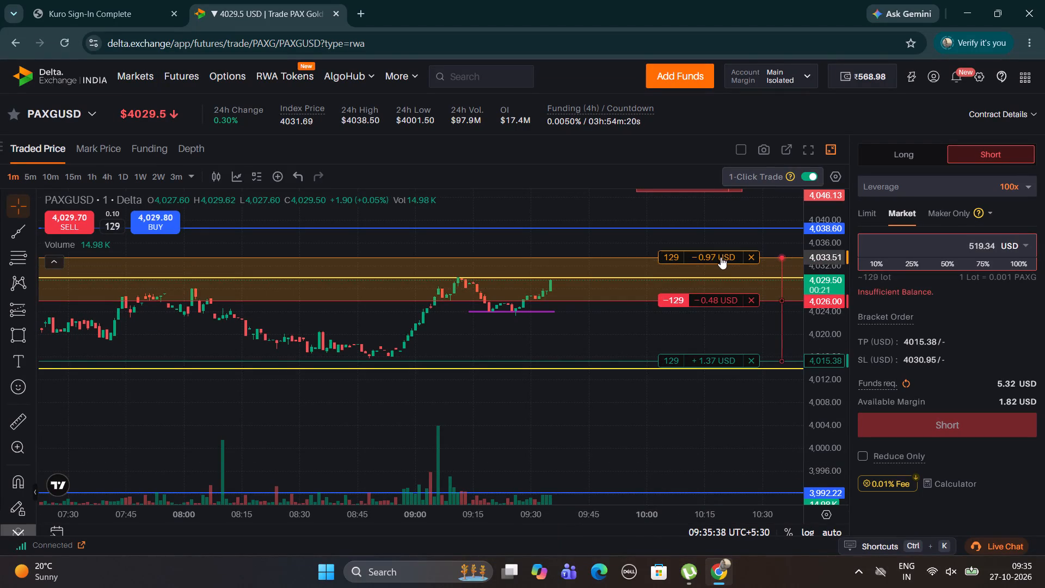
drag(721, 257, 721, 255)
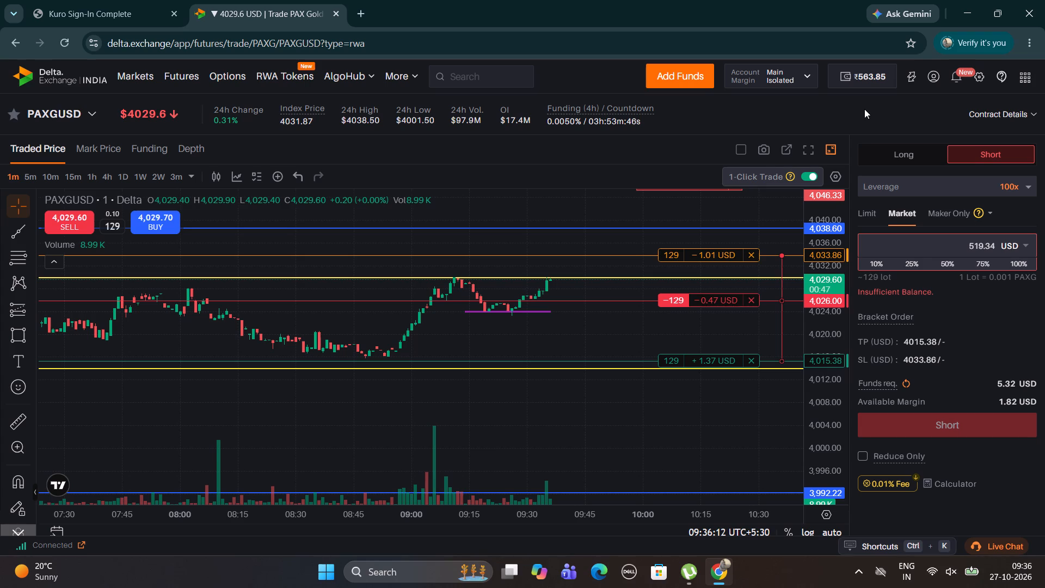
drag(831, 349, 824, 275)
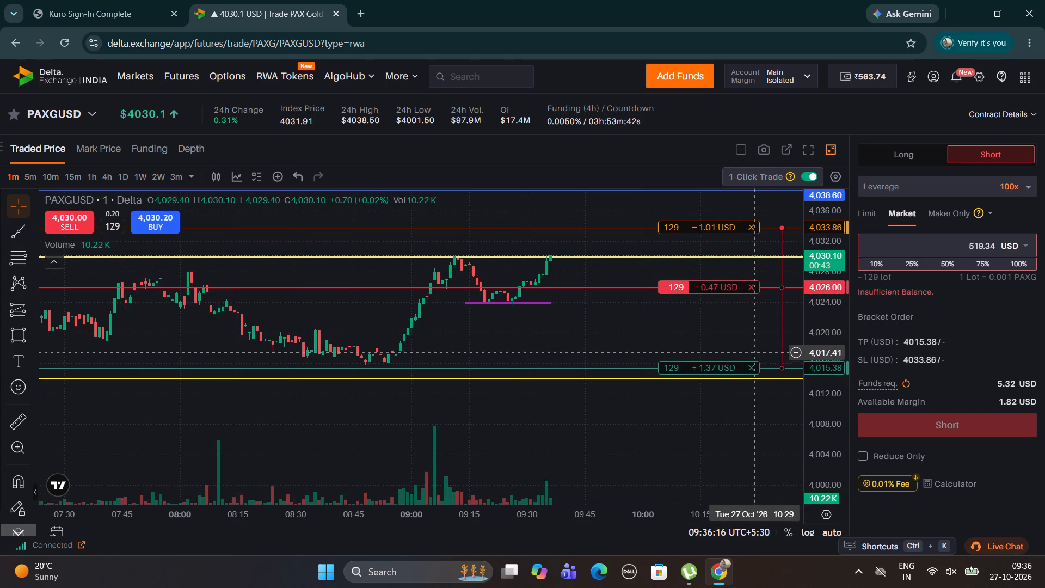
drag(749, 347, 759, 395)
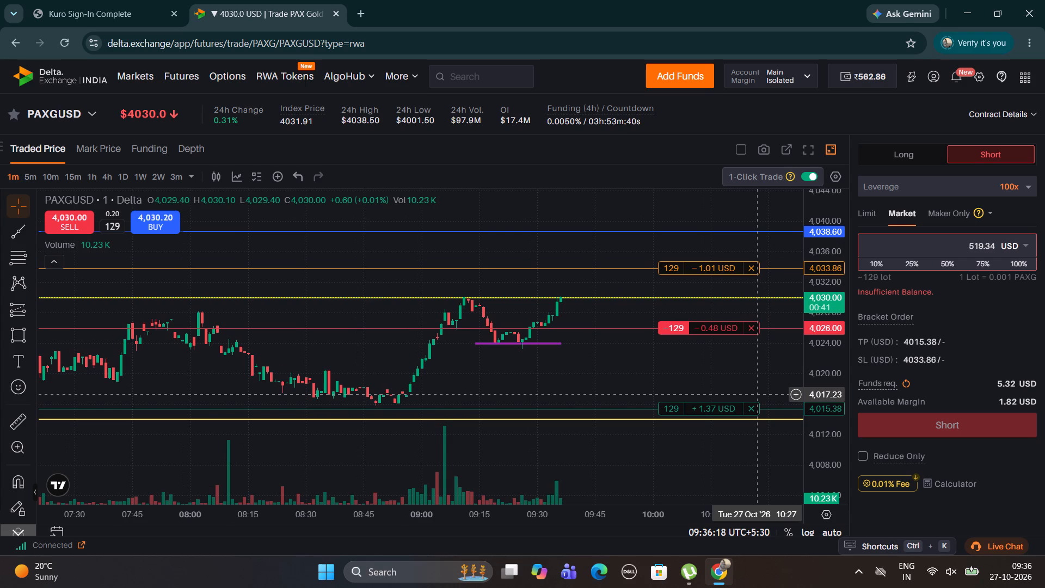
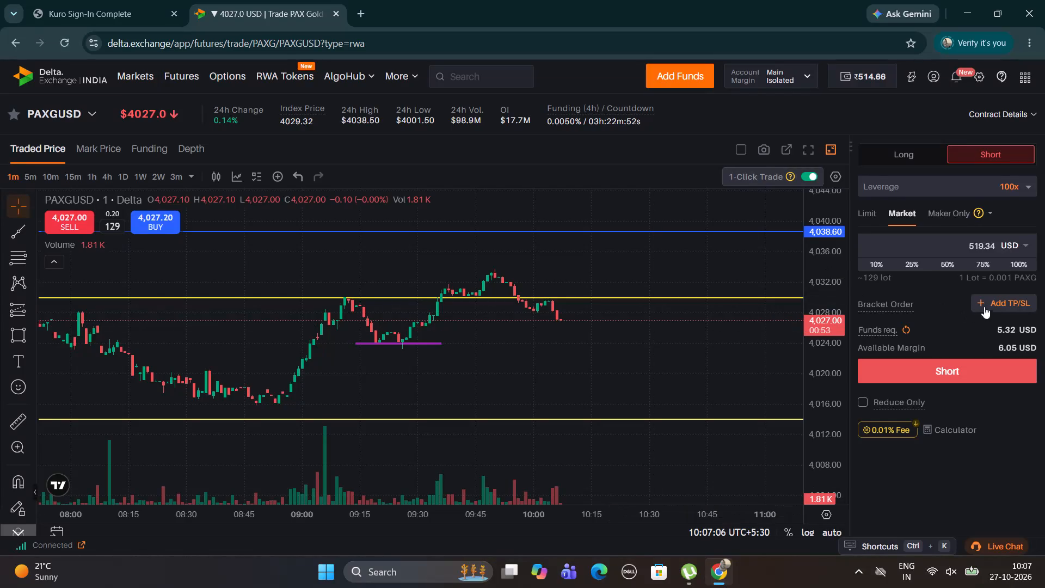
Open a new market short on PAXGUSD using 100% of the available margin, for 146 lots.
click(1025, 263)
click(901, 367)
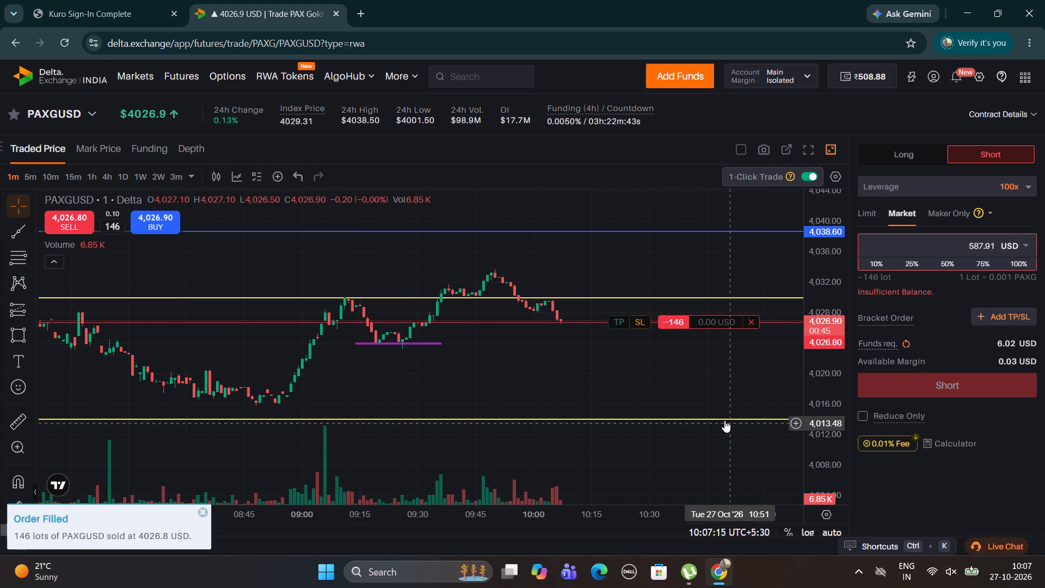
Set the new short position's stop loss on the chart at 4,034.55, above the upper yellow level and the recent high.
drag(641, 324, 638, 283)
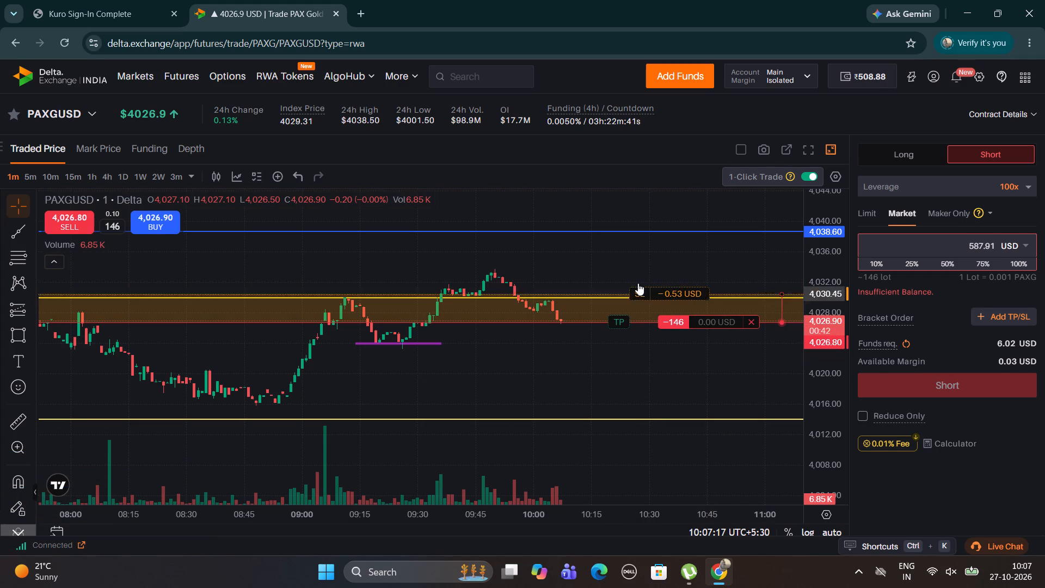
drag(638, 283, 634, 262)
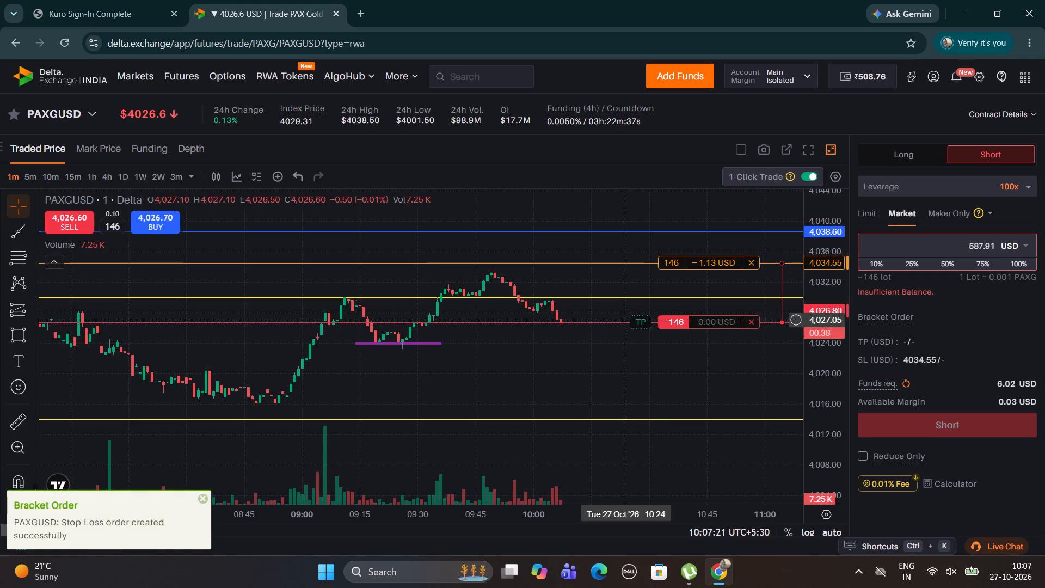
Set the short position's take profit on the chart at about 4,015.89, just above the lower yellow level.
drag(642, 318, 643, 336)
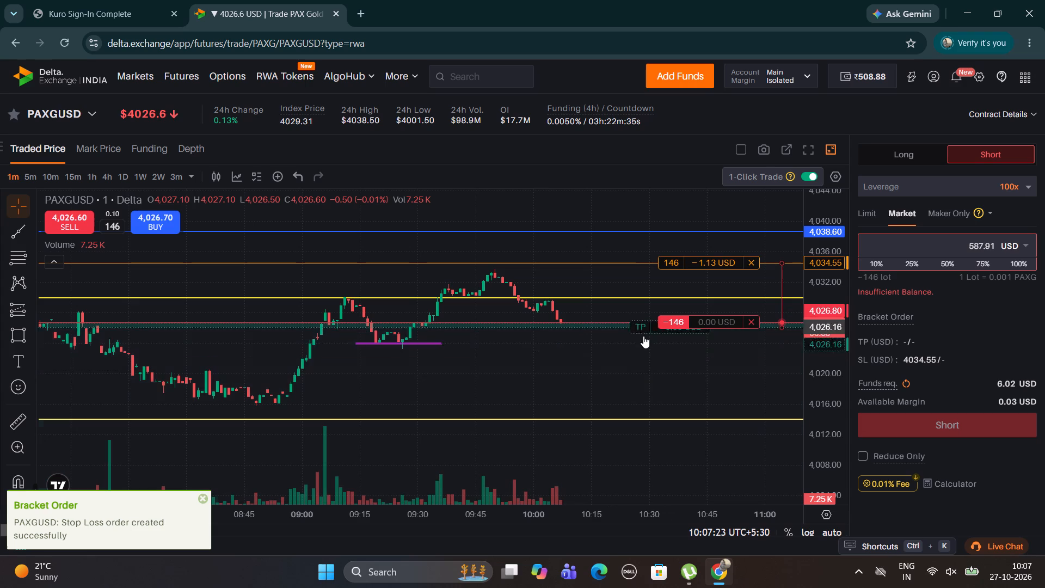
drag(643, 336, 642, 405)
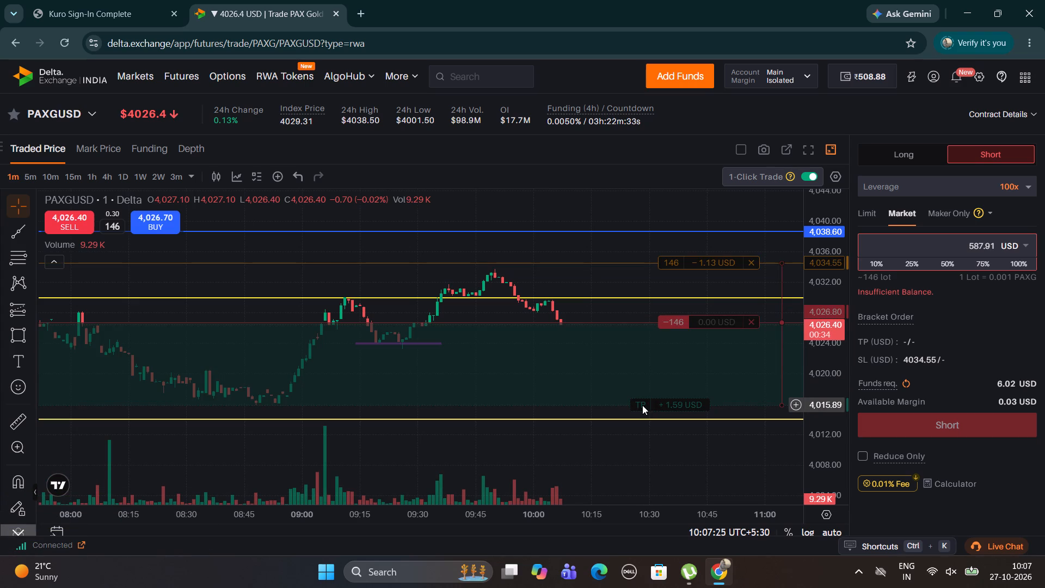
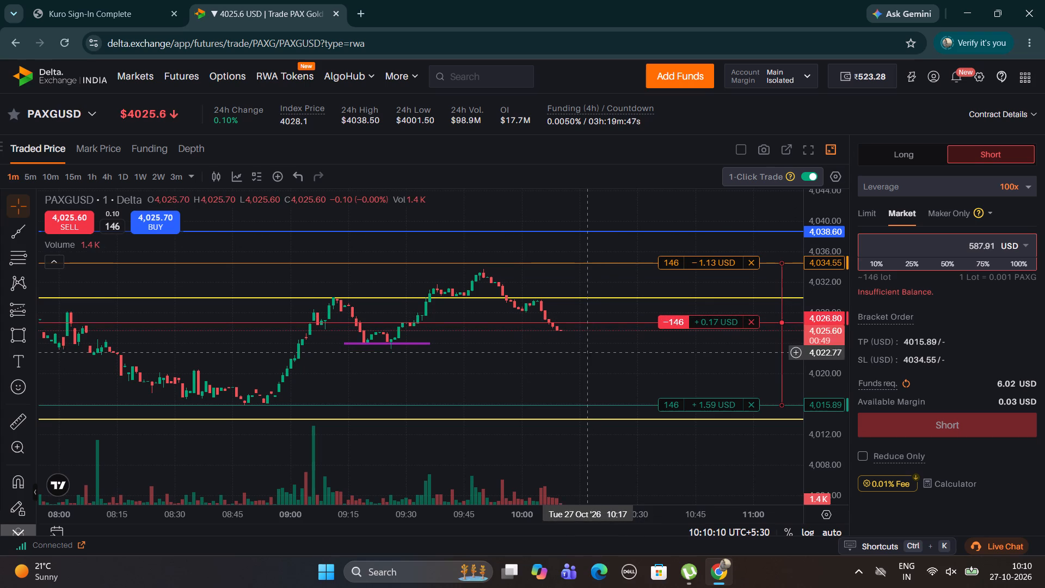
Lower the short position's take profit on the chart to 4,012.10, just below the lower yellow level.
drag(588, 354, 576, 384)
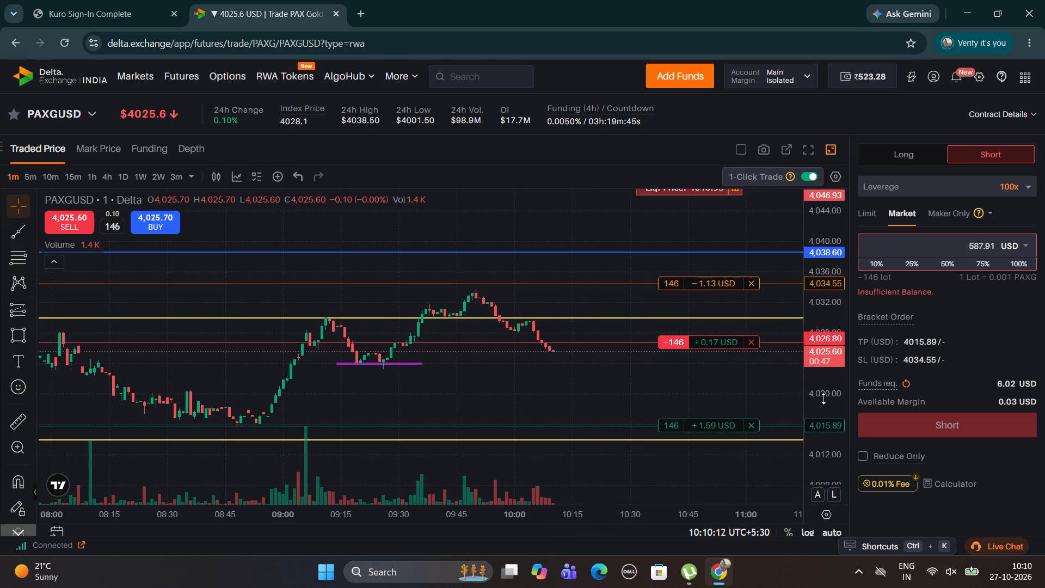
drag(823, 399, 824, 345)
drag(731, 400, 723, 364)
drag(709, 423, 699, 460)
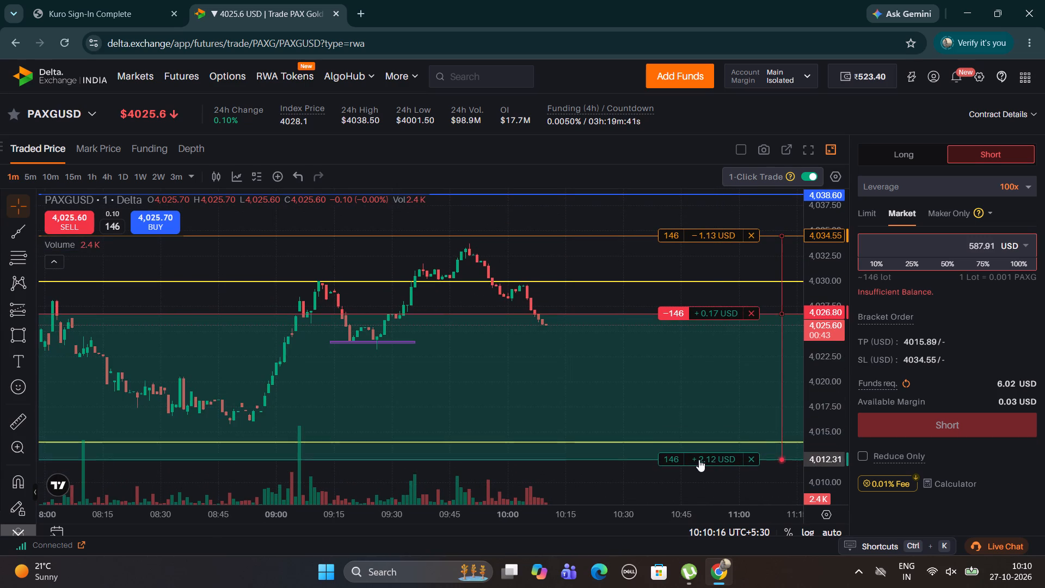
drag(699, 460, 698, 461)
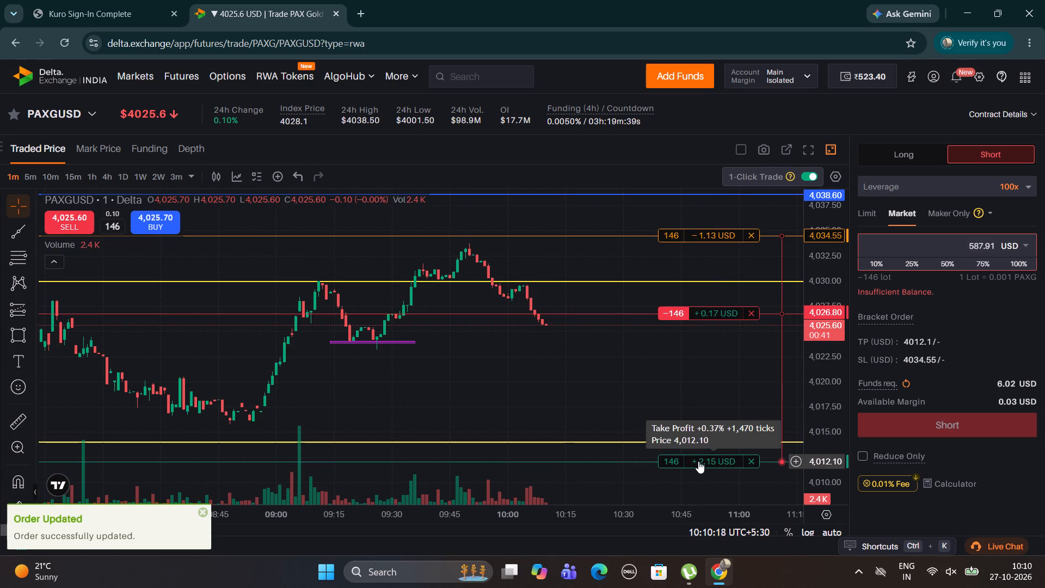
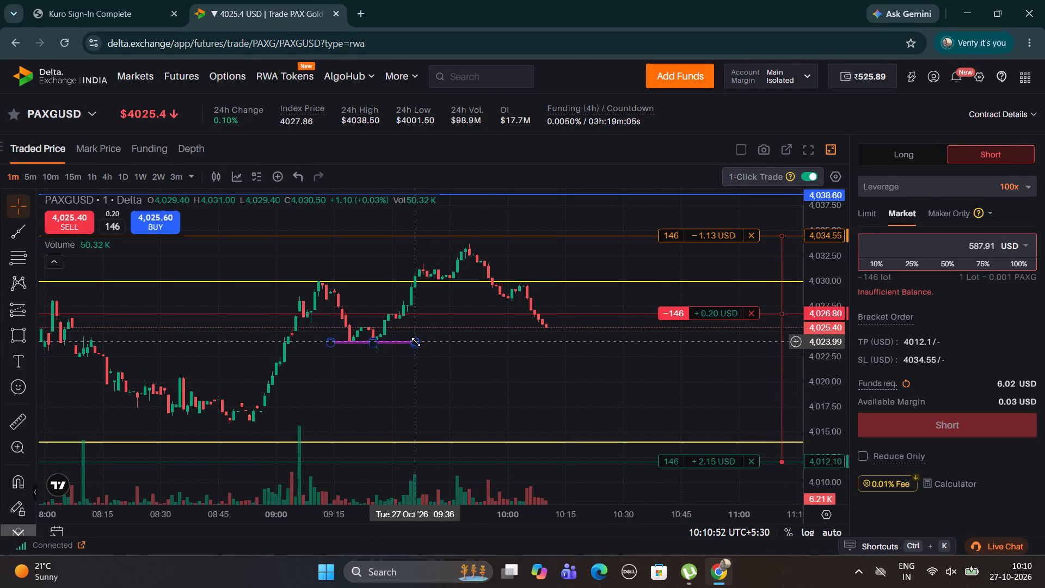
Stretch the purple rectangle under the 09:15–09:30 lows past the latest candles and down to about 4,023, then deselect it.
drag(416, 342, 569, 350)
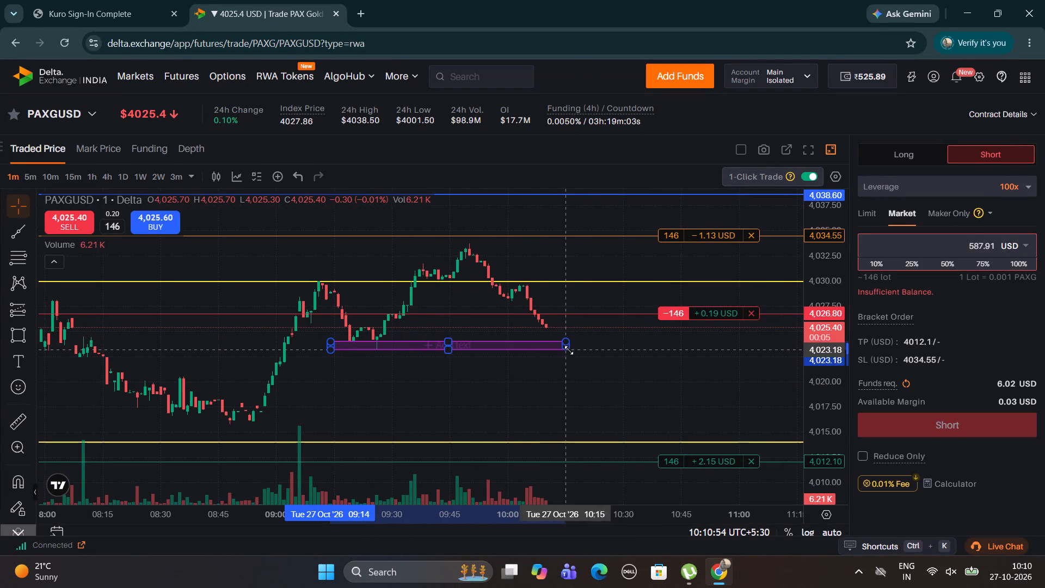
drag(569, 350, 601, 352)
click(573, 369)
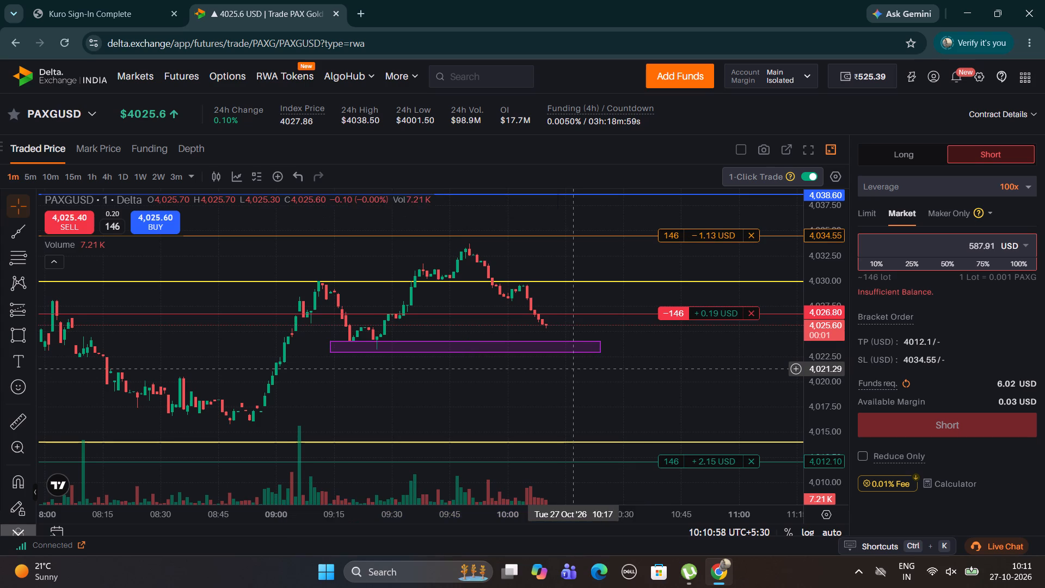
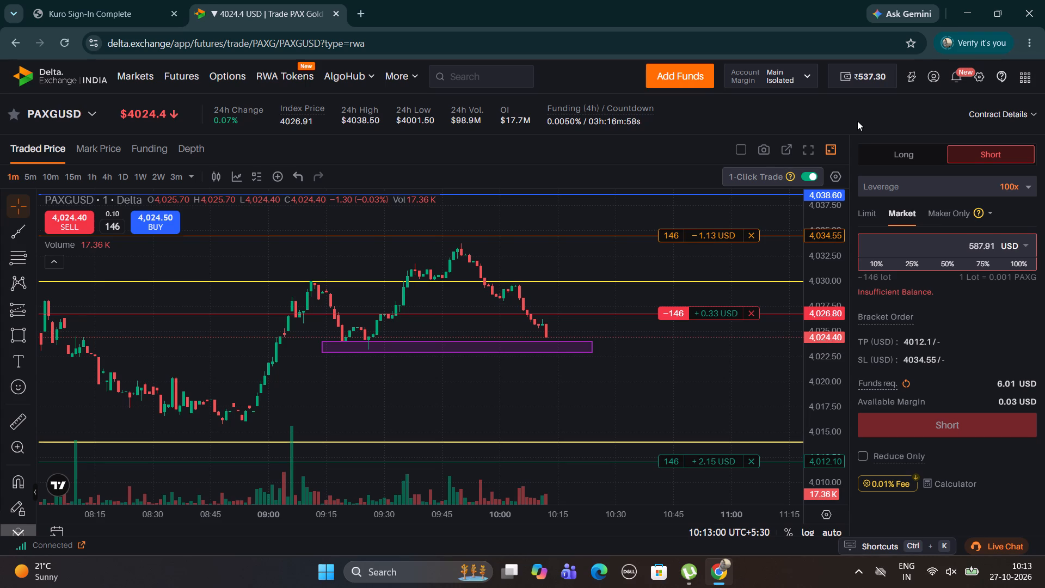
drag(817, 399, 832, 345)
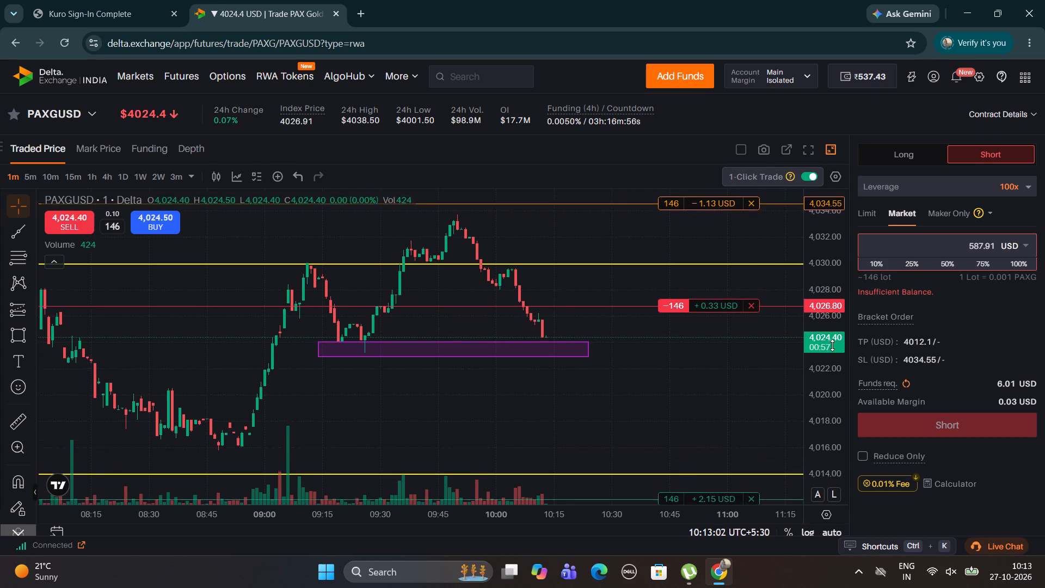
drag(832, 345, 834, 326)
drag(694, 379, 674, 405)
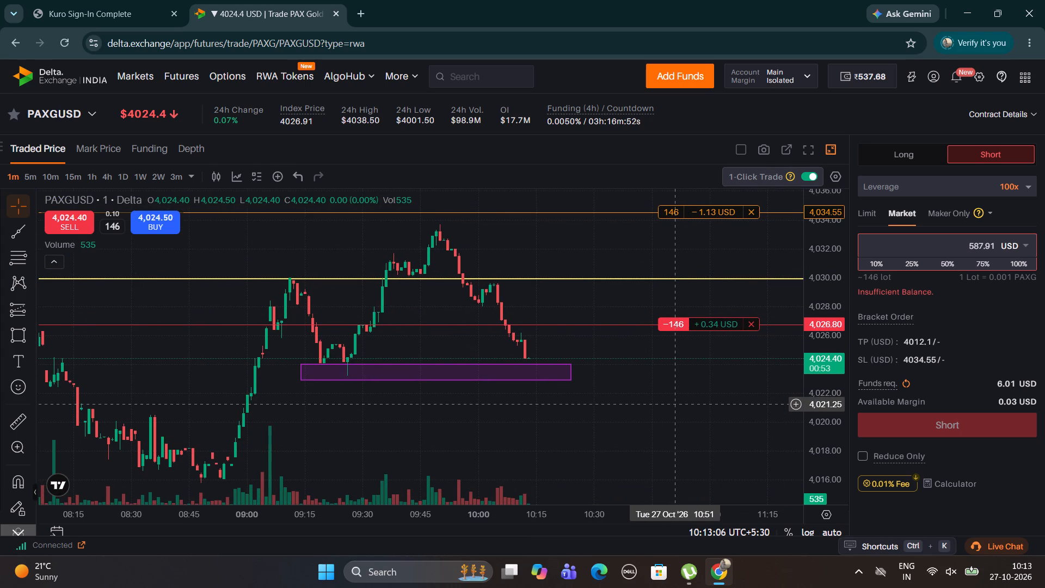
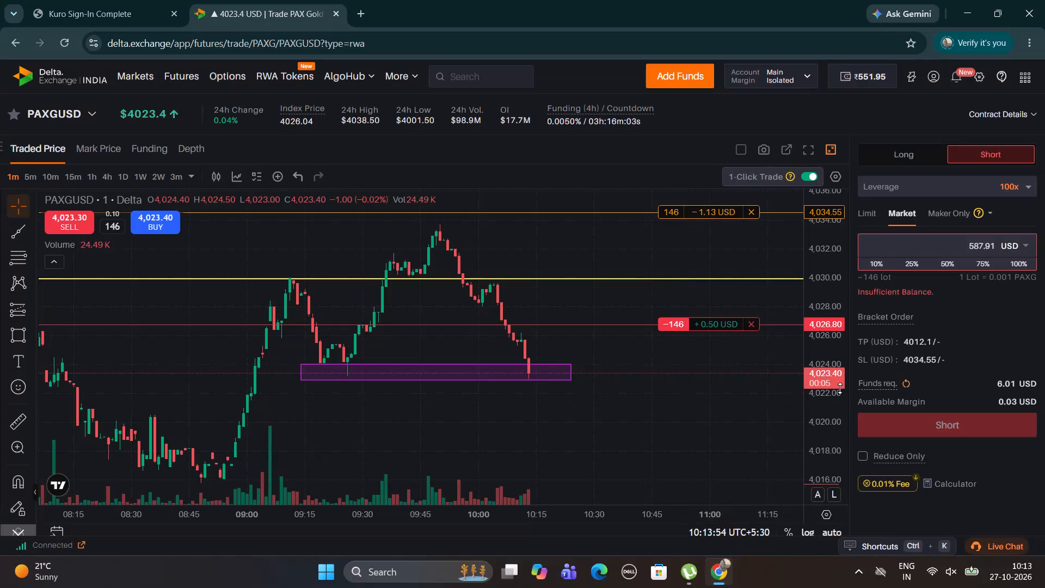
Lower the 146-lot short's stop loss in stages to 4,025.98, 4,025.25 and finally 4,024.63, just above the purple support zone.
drag(837, 388, 840, 302)
drag(763, 345, 741, 384)
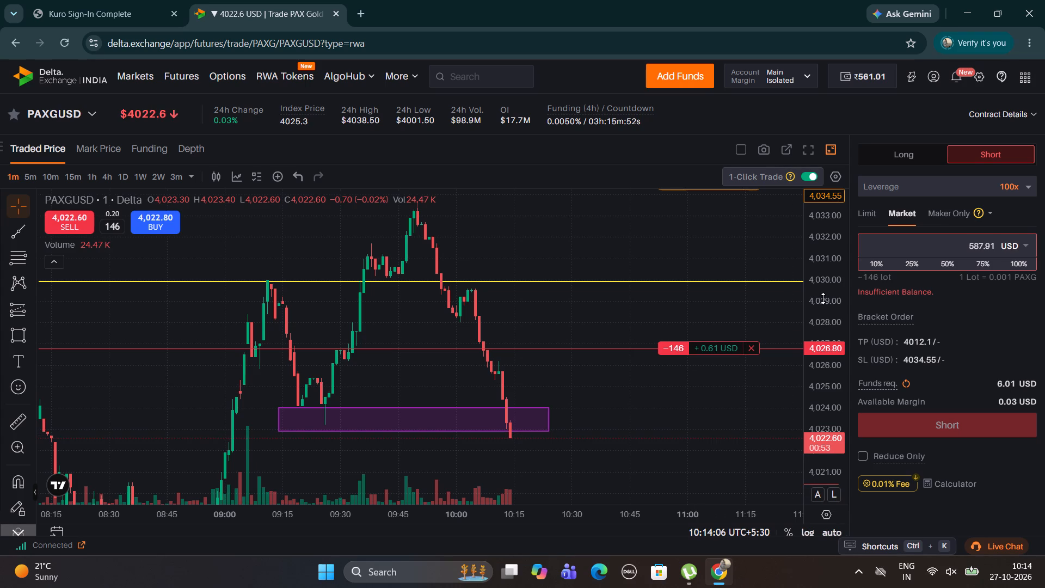
drag(823, 298, 830, 329)
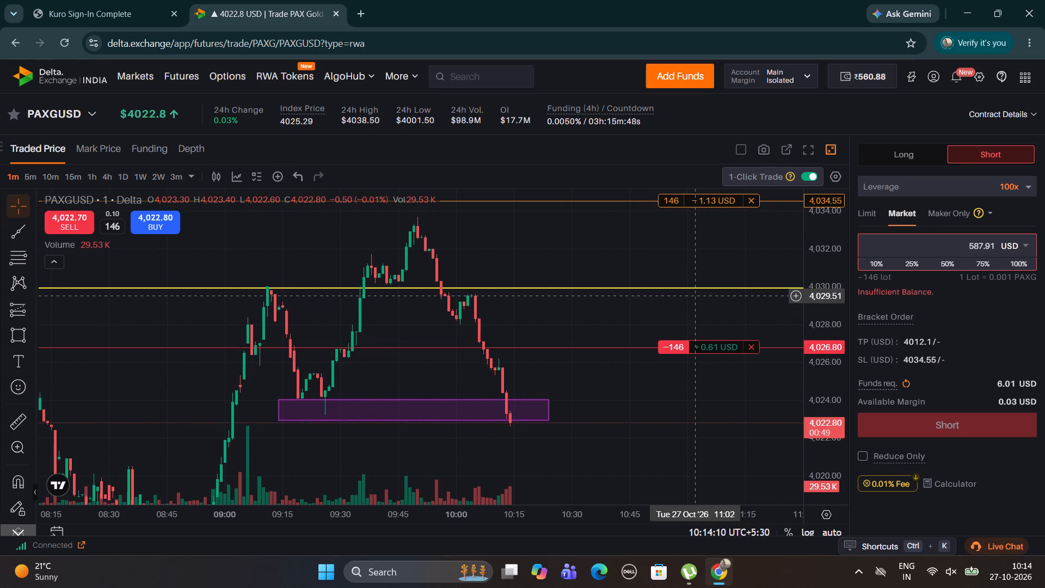
drag(708, 202, 672, 346)
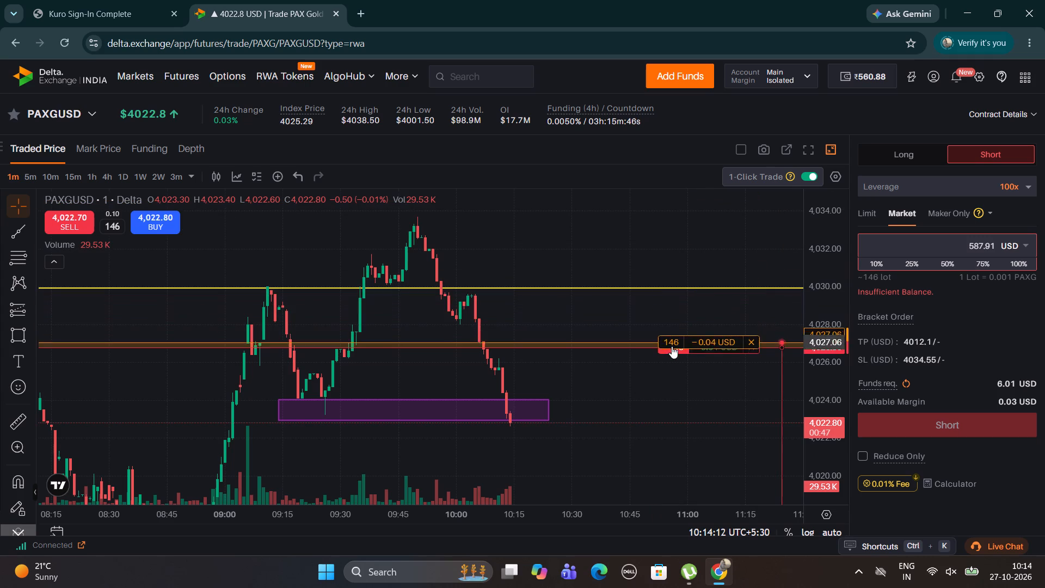
drag(672, 346, 664, 363)
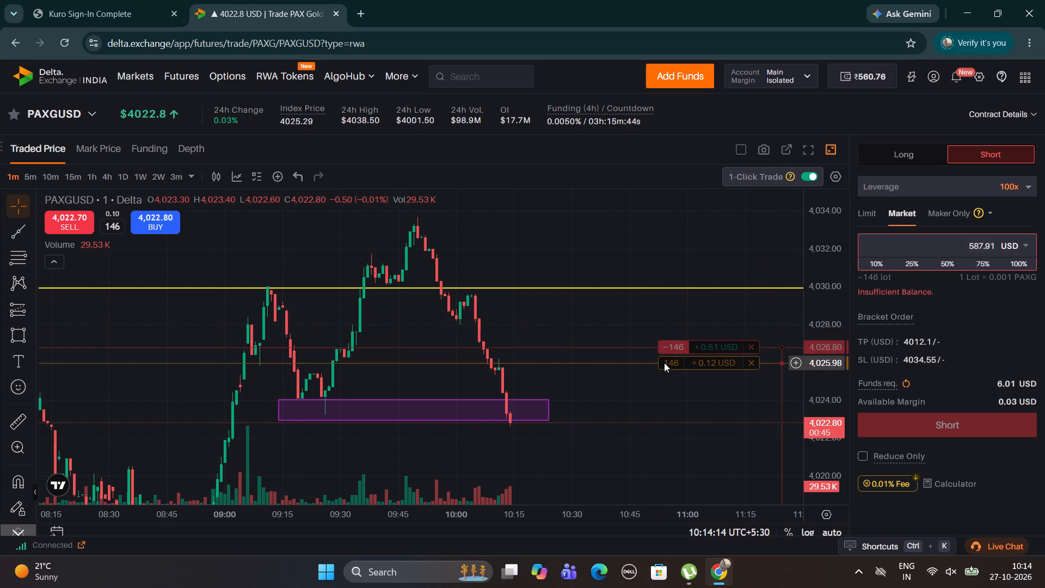
drag(829, 324, 832, 255)
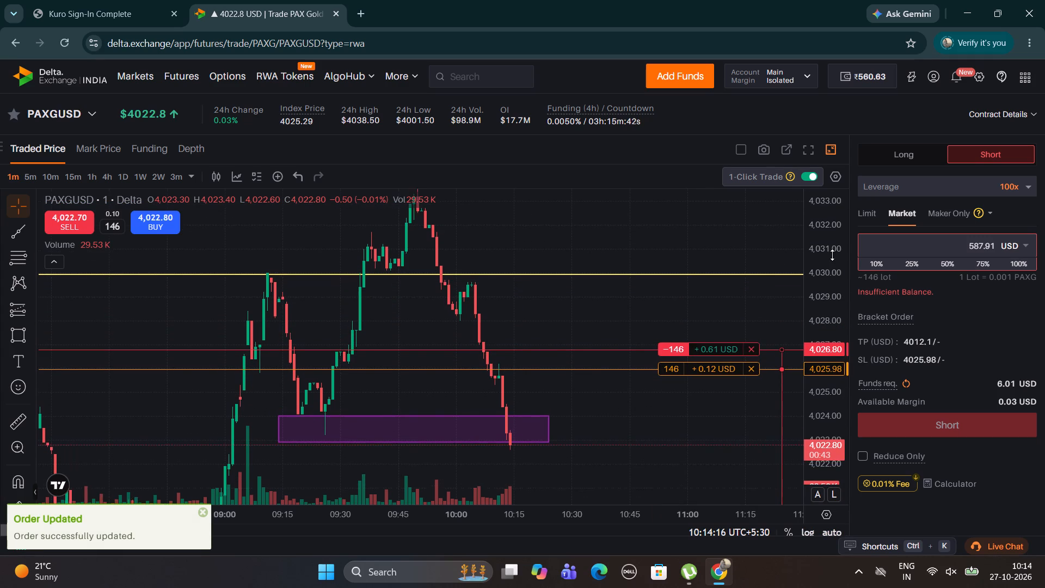
drag(832, 255, 831, 252)
drag(822, 334, 821, 294)
drag(765, 308, 727, 261)
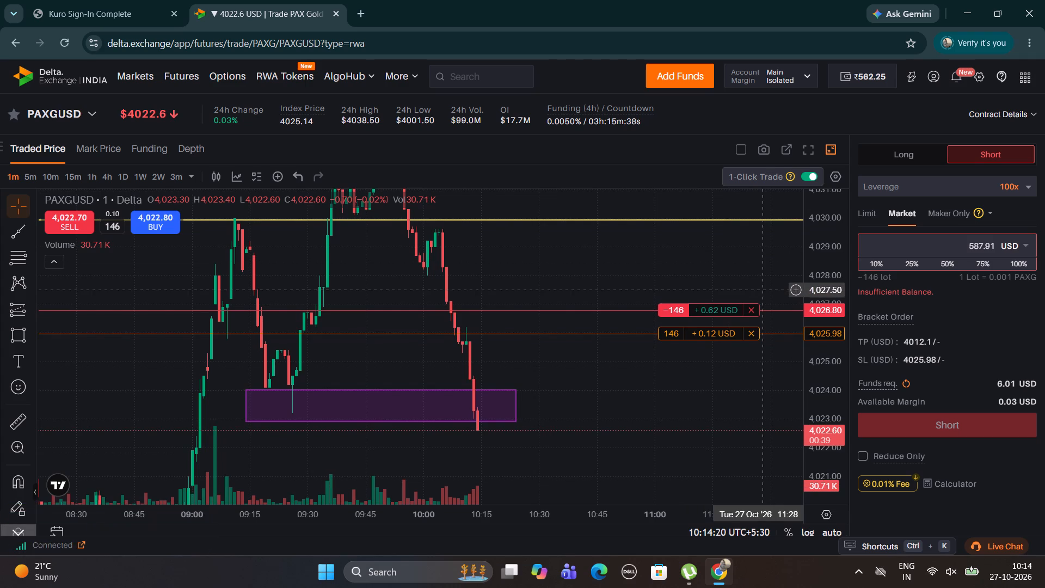
drag(765, 289, 749, 260)
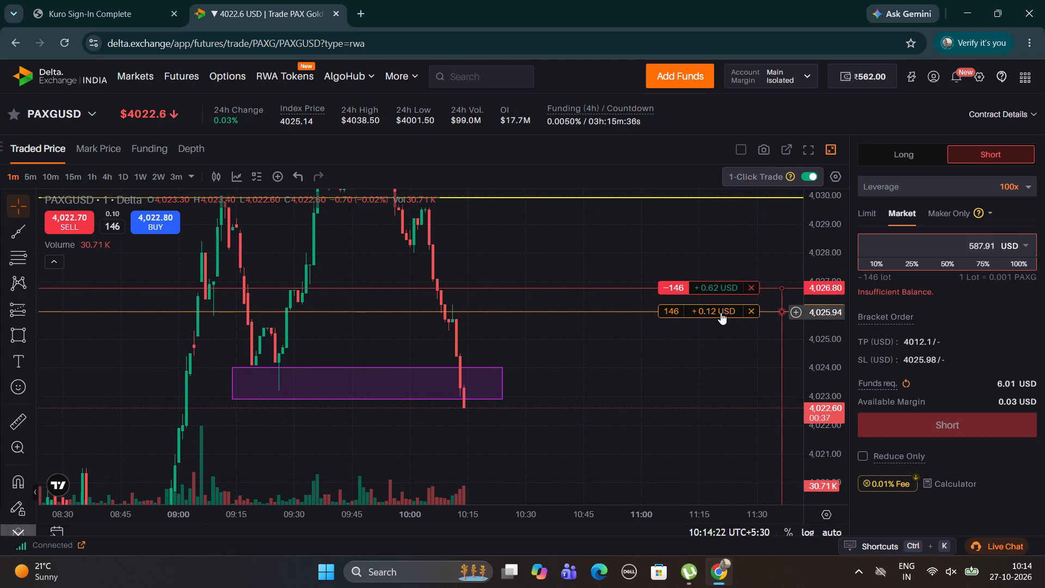
drag(721, 313, 708, 332)
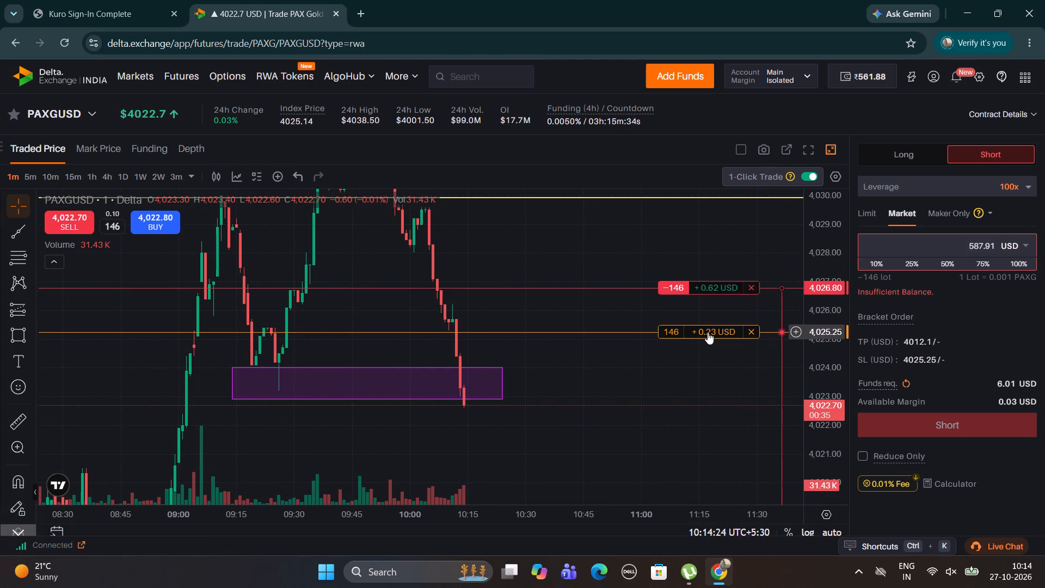
drag(708, 332, 703, 340)
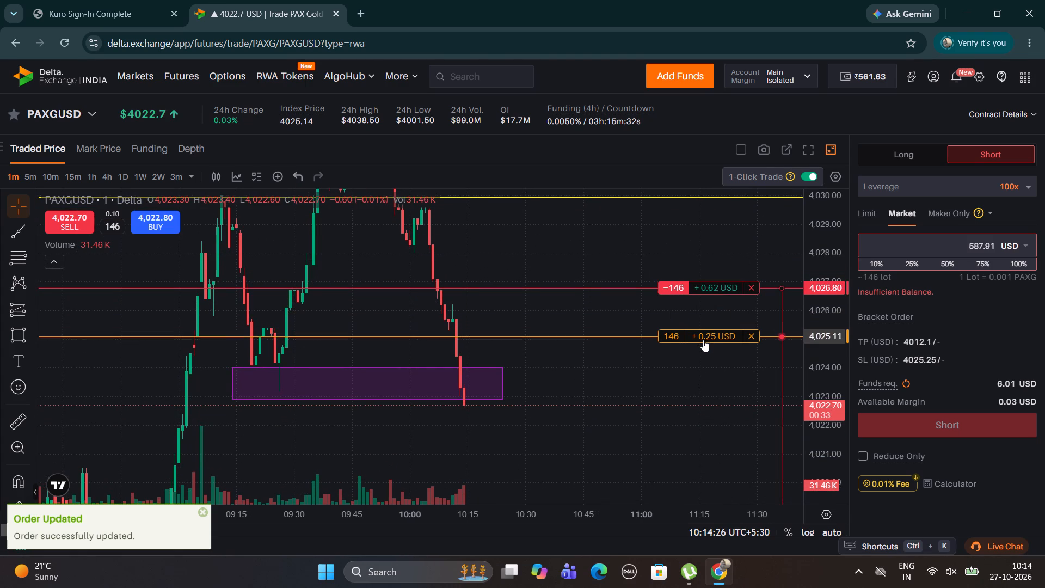
drag(703, 340, 696, 350)
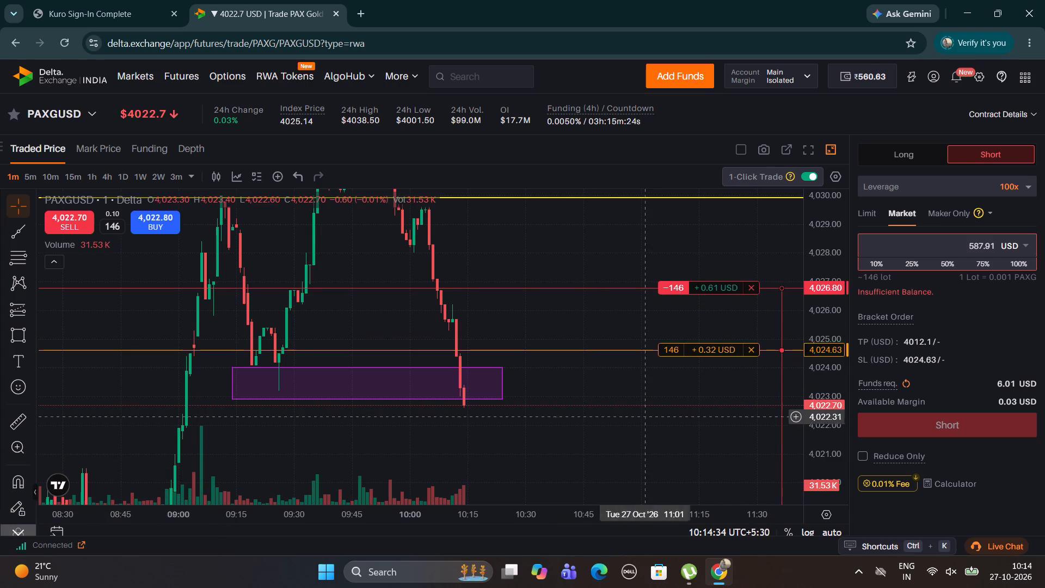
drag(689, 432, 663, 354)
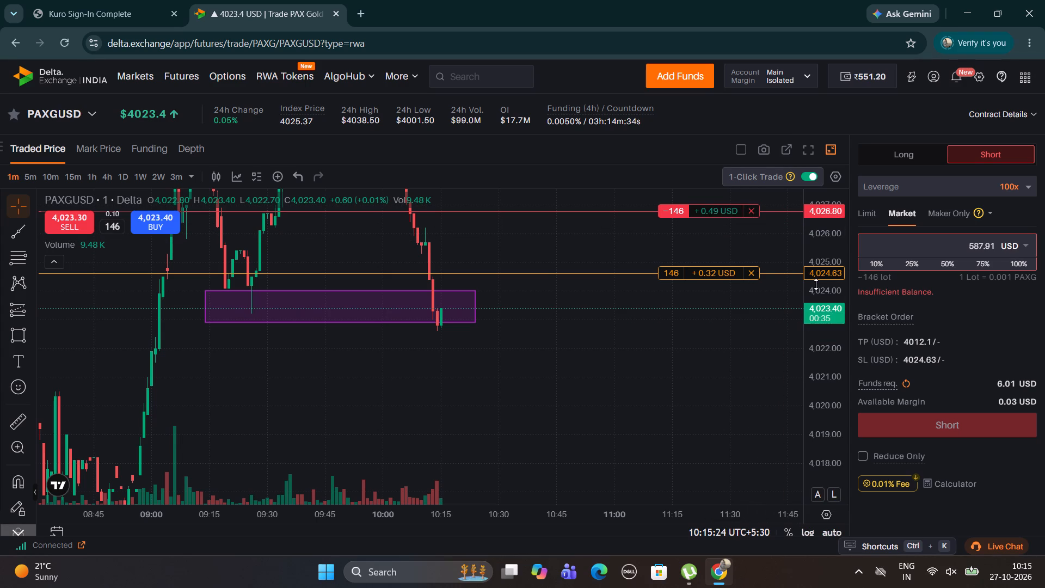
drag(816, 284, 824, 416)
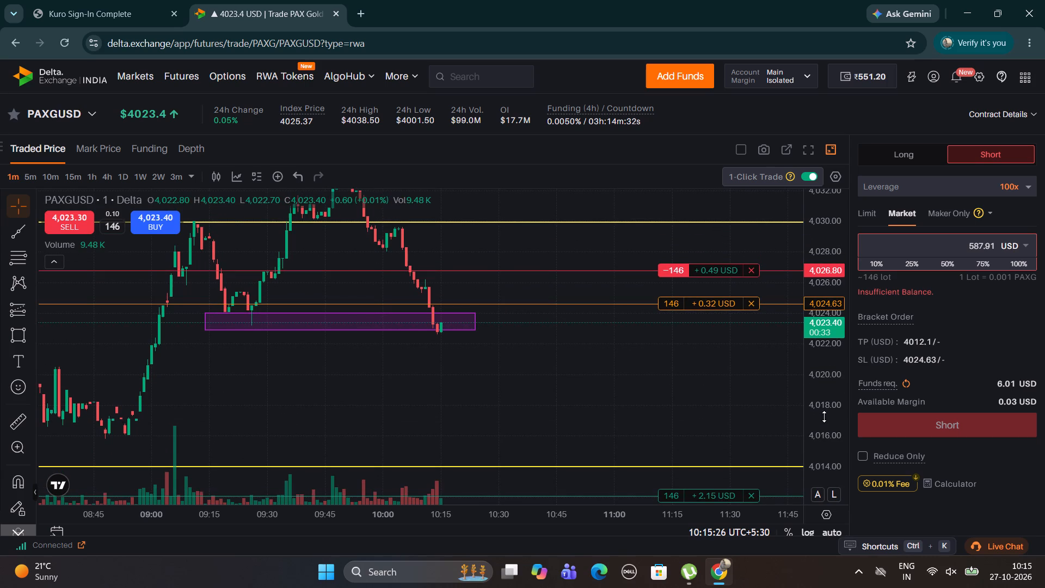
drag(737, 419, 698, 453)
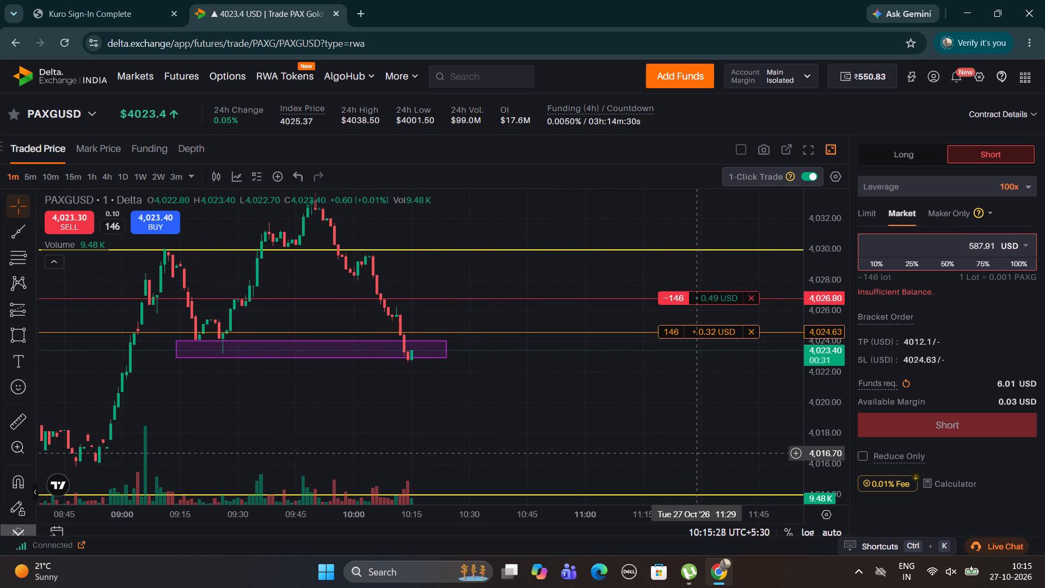
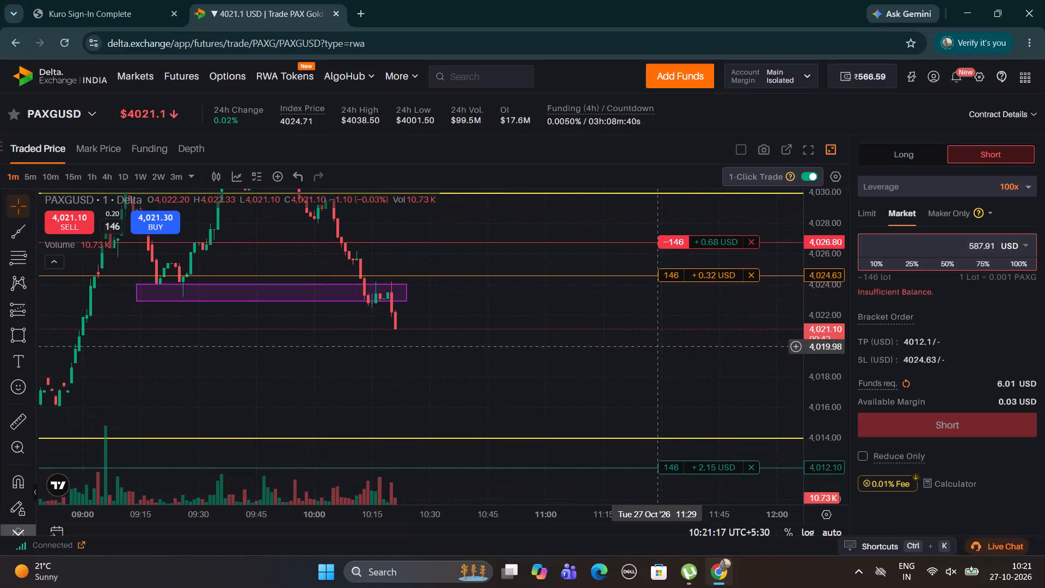
Lower the 146-lot short's take profit to 4,010.13, below the lower yellow key level.
drag(708, 468, 700, 497)
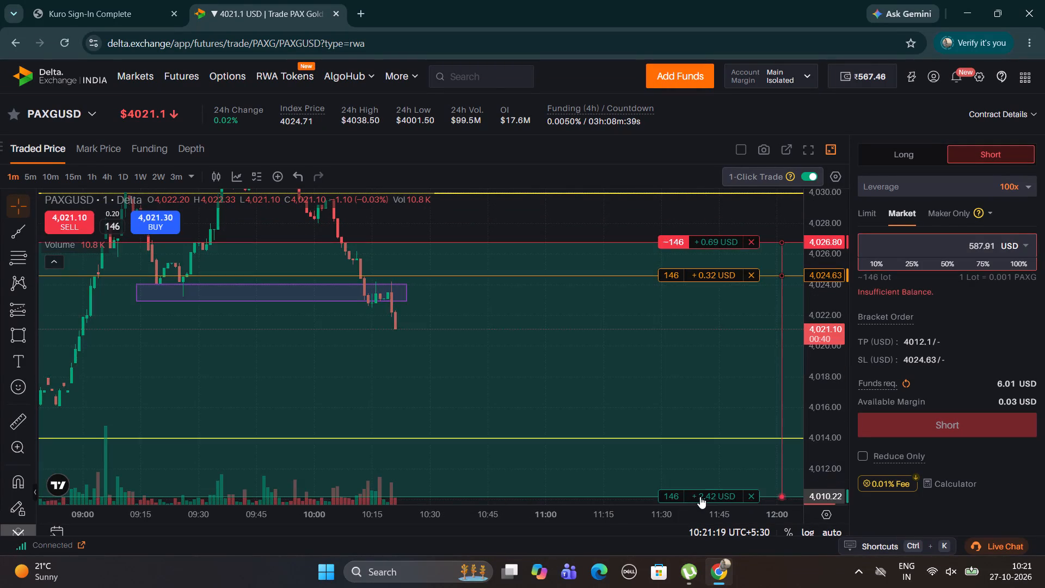
drag(700, 497, 699, 498)
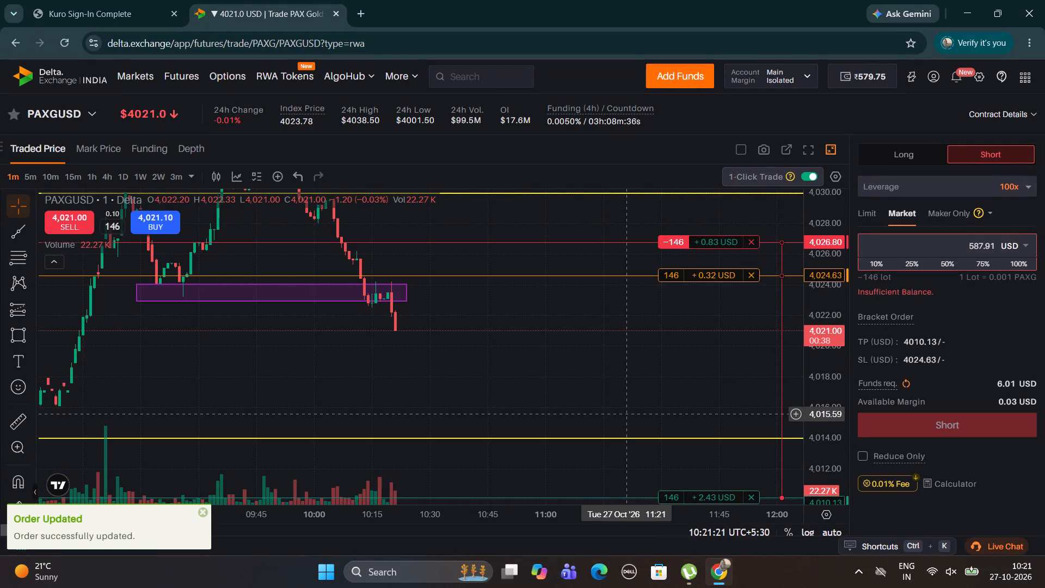
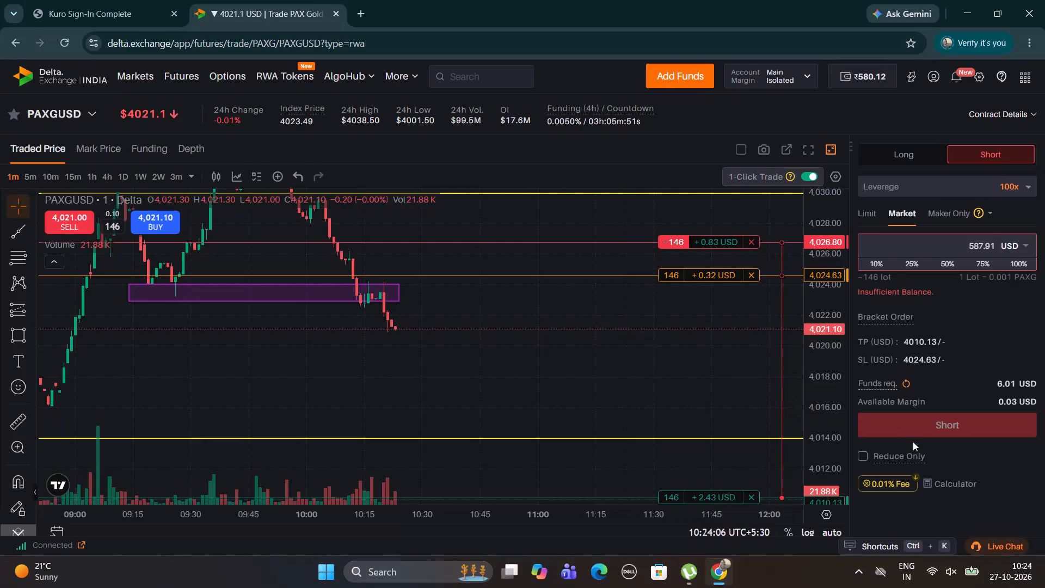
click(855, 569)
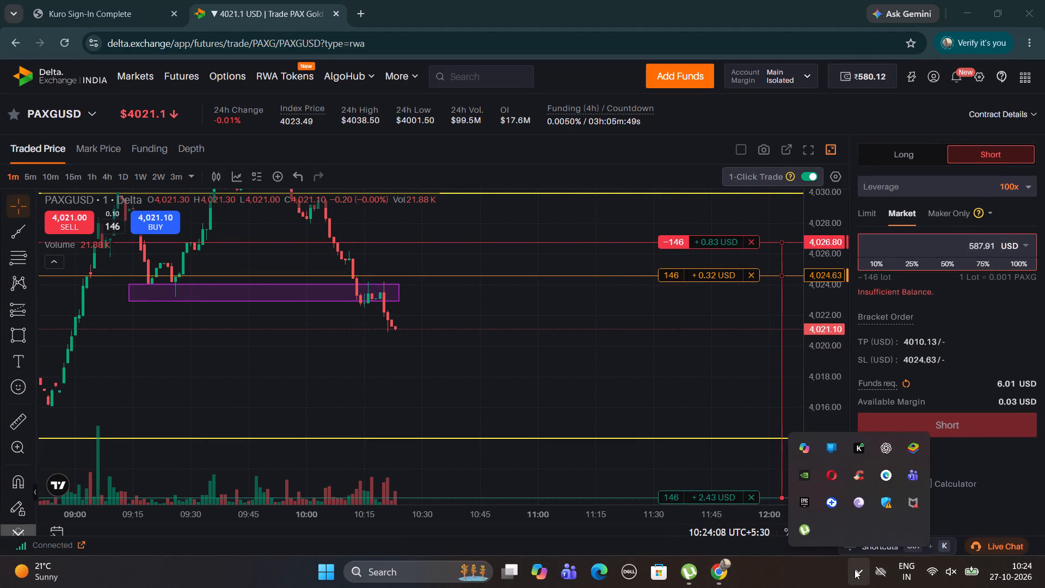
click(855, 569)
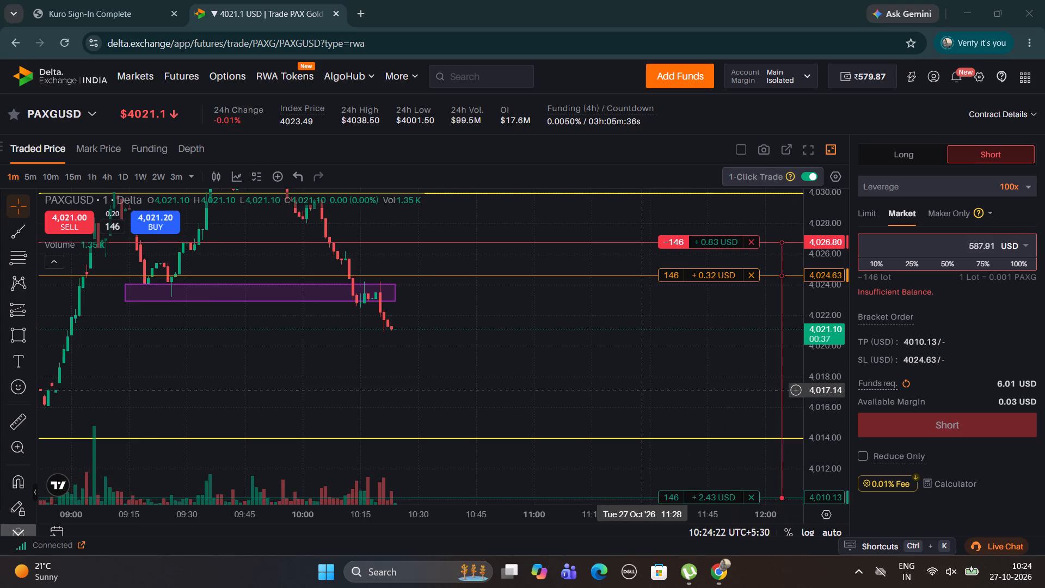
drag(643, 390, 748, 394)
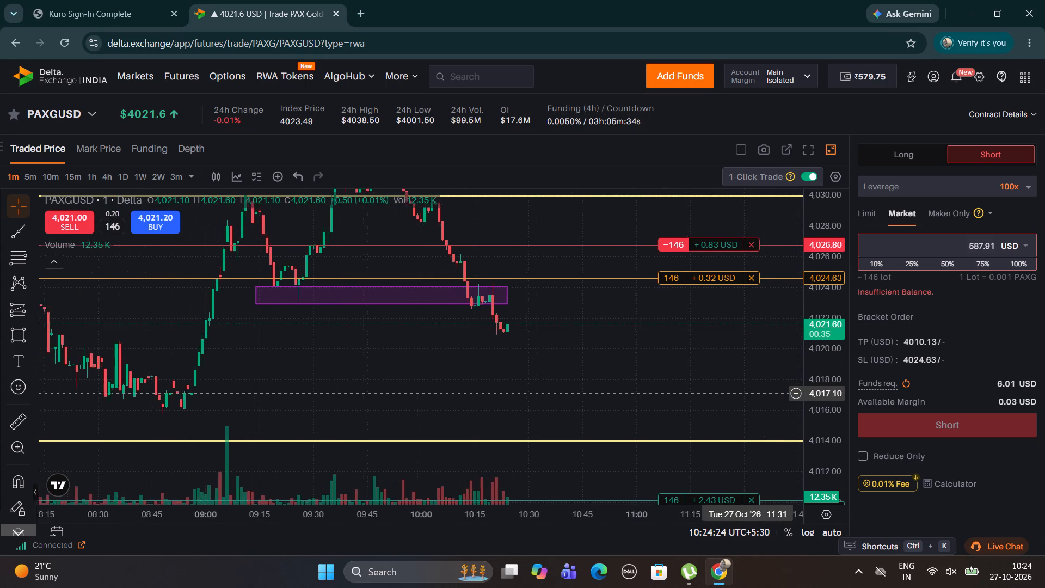
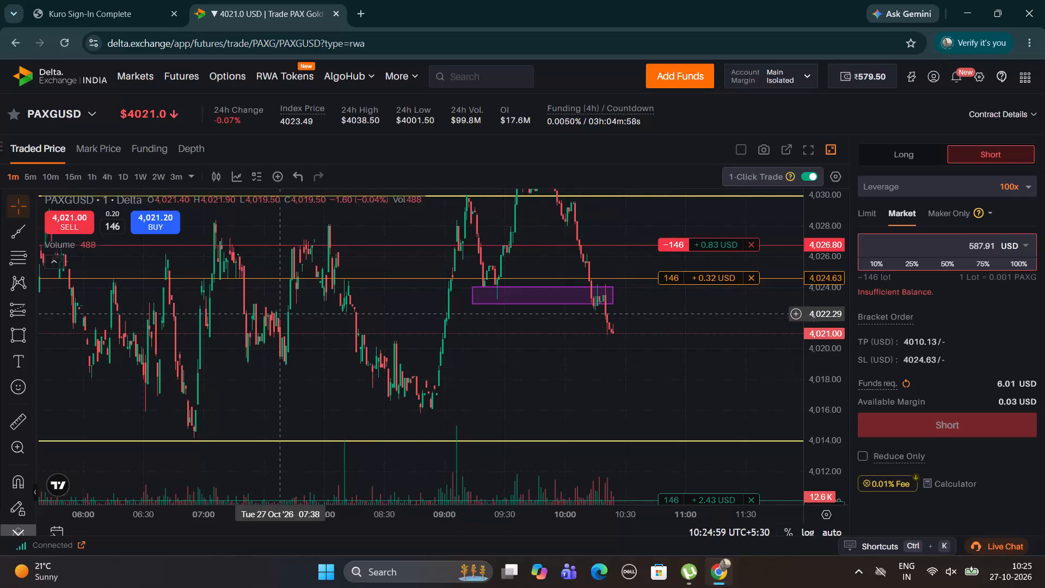
Measure the price drop from the short's entry level at 4,026.80 down to the latest candles below the purple support zone.
click(24, 417)
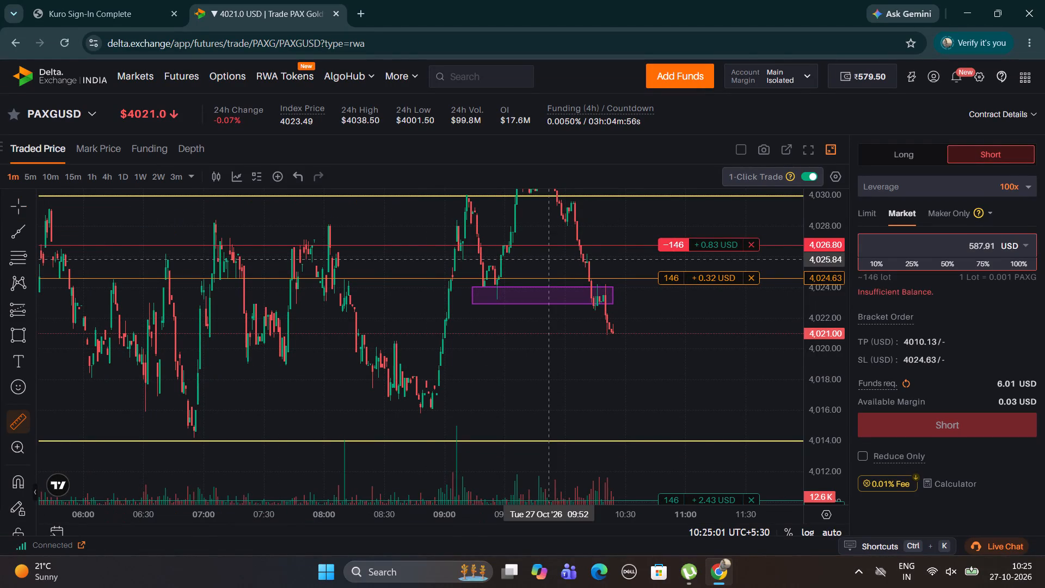
click(566, 246)
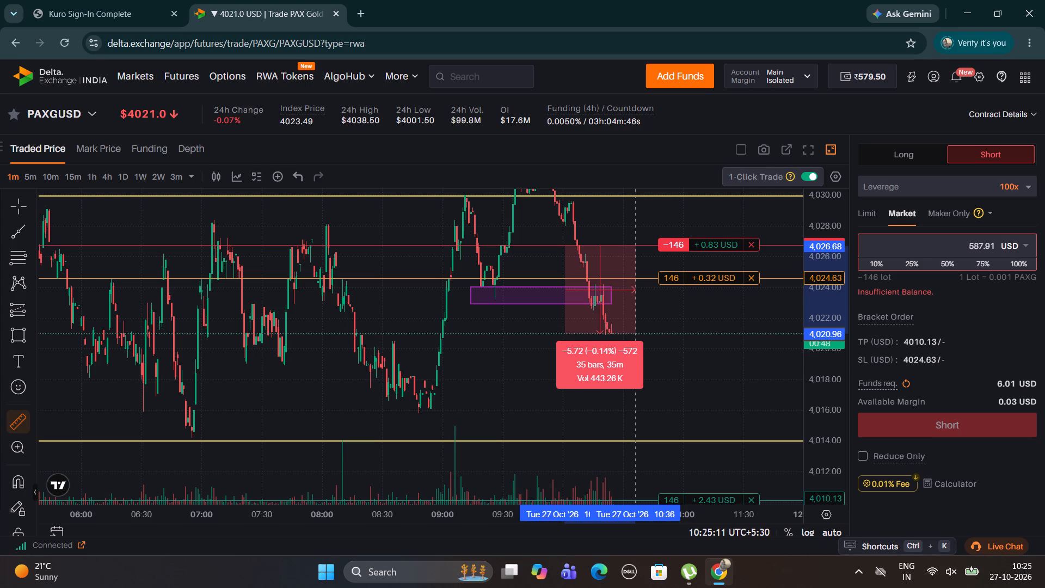
click(603, 329)
click(603, 329)
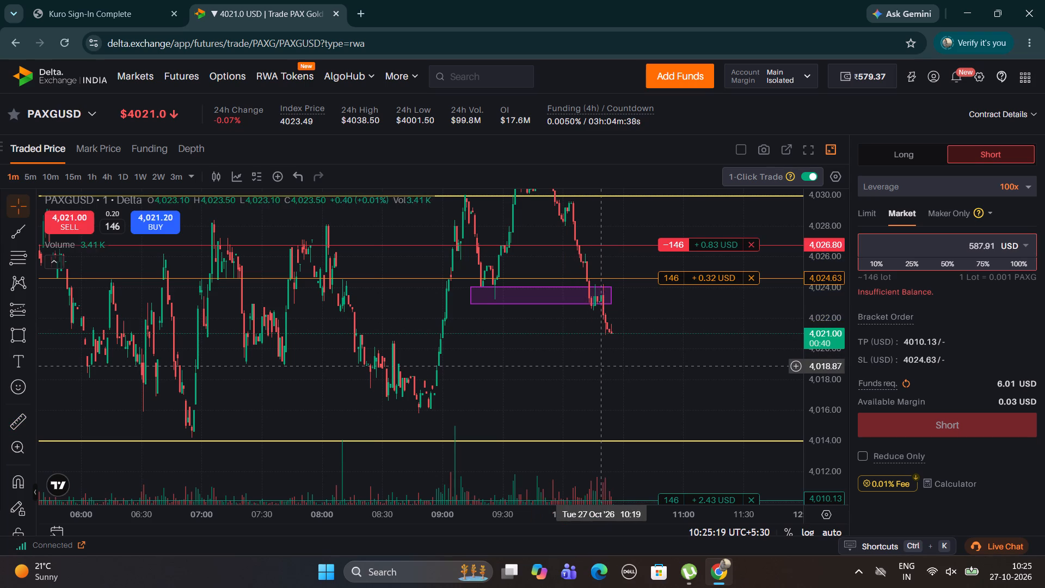
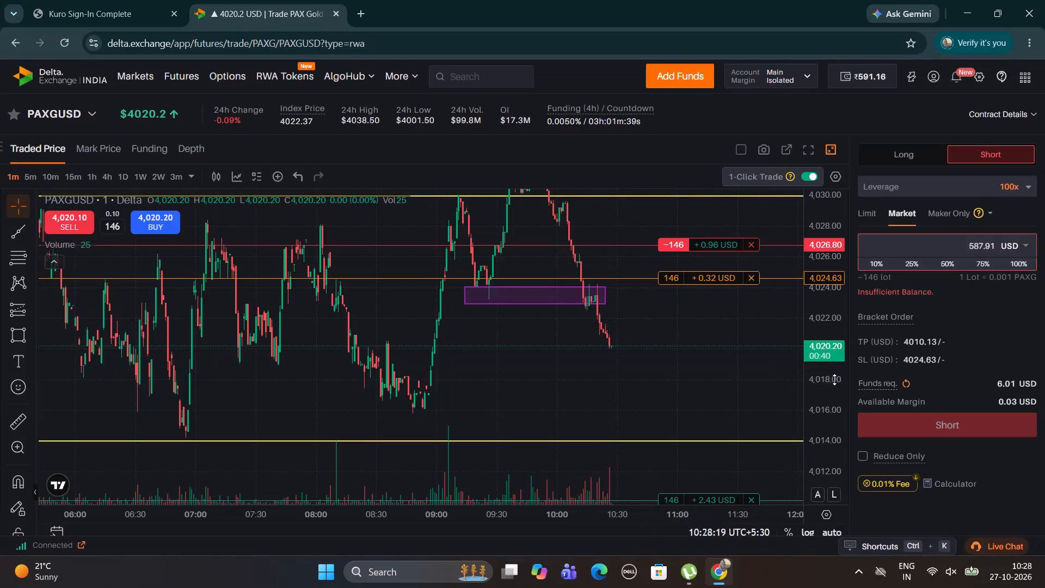
Trail the short position's stop loss down to about 4,022.60, just below the purple support zone.
drag(705, 399, 662, 438)
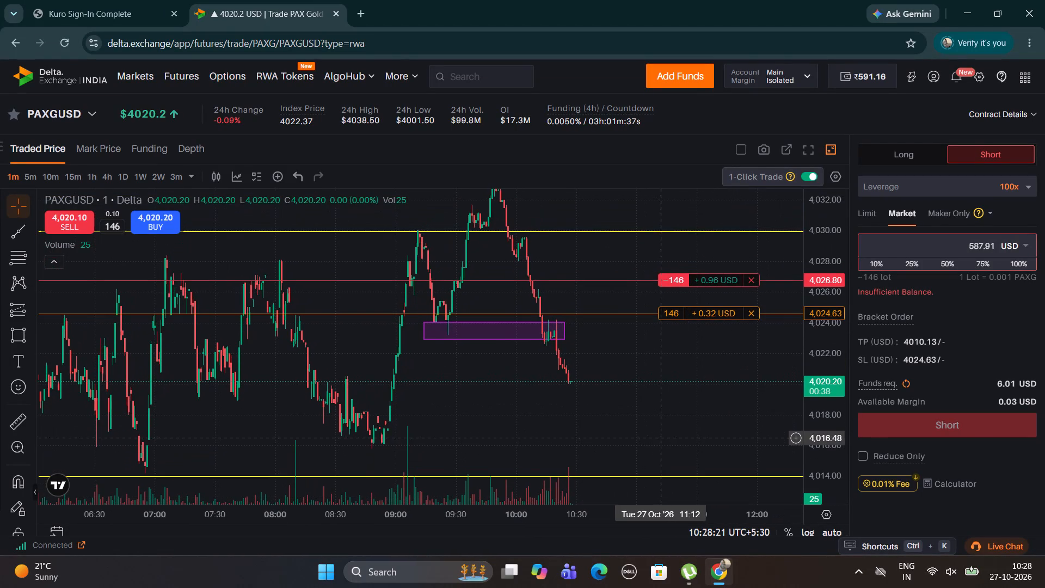
drag(707, 313, 698, 328)
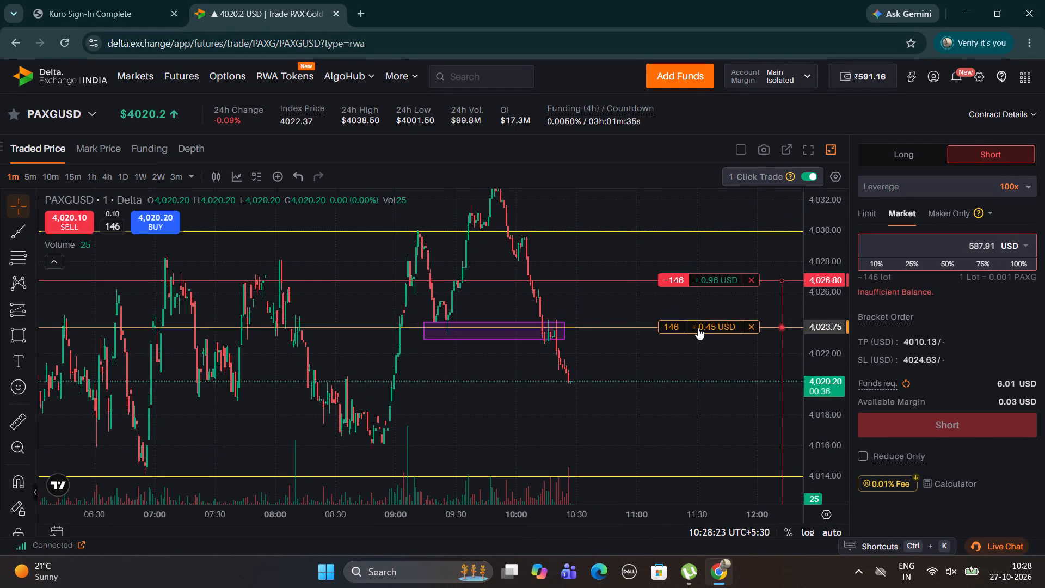
drag(698, 328, 692, 345)
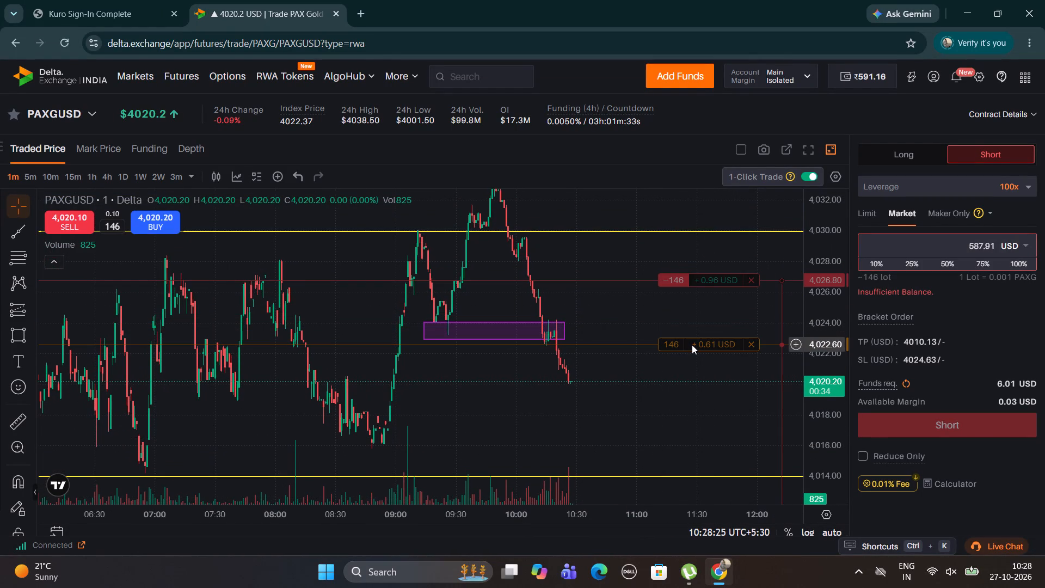
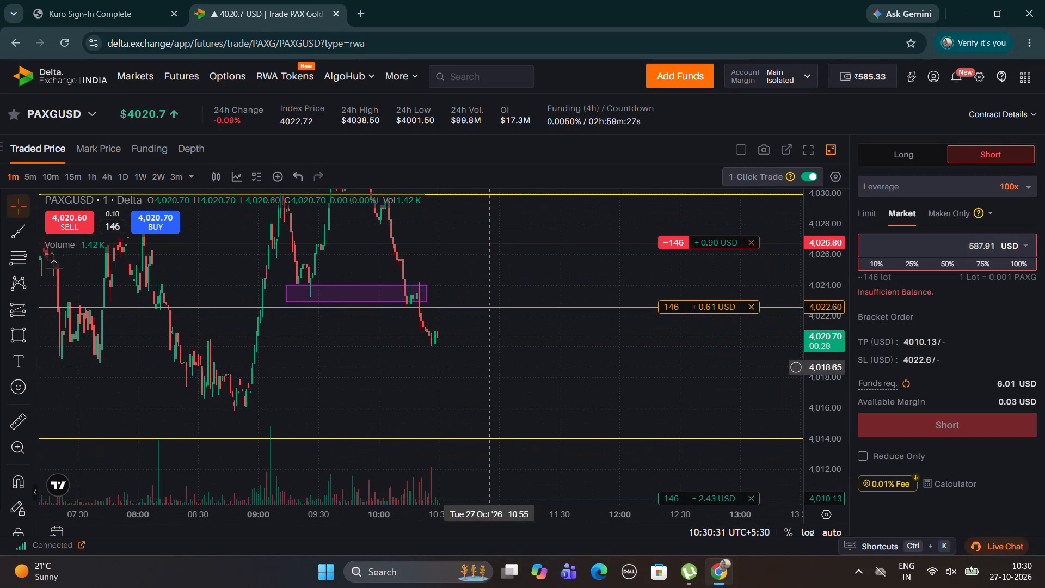
Examine the latest one-minute PAXGUSD candles around the purple zone and the short's stop loss at a closer price scale.
drag(823, 416, 831, 358)
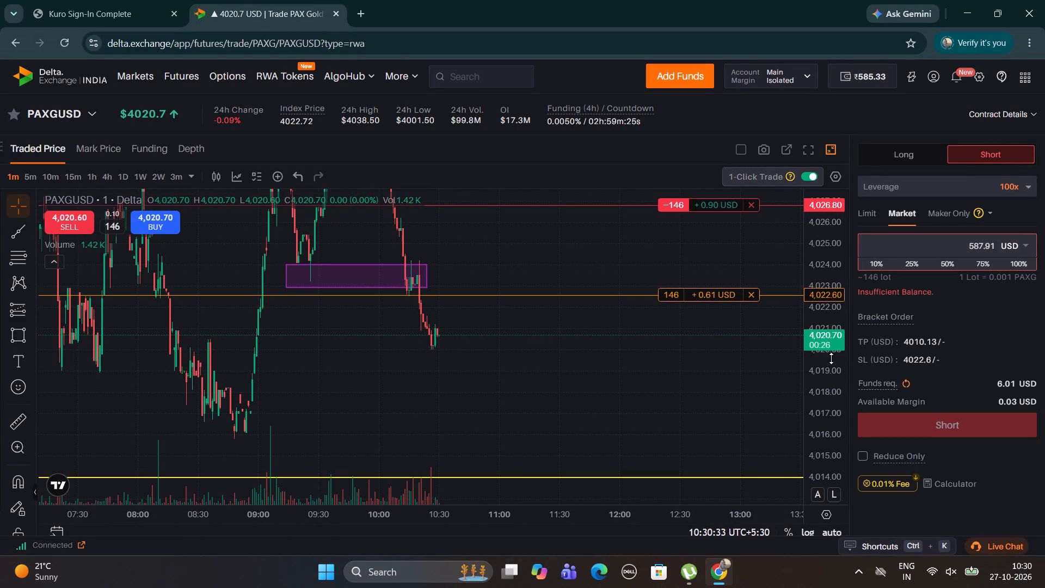
drag(831, 358, 831, 358)
drag(706, 413, 709, 440)
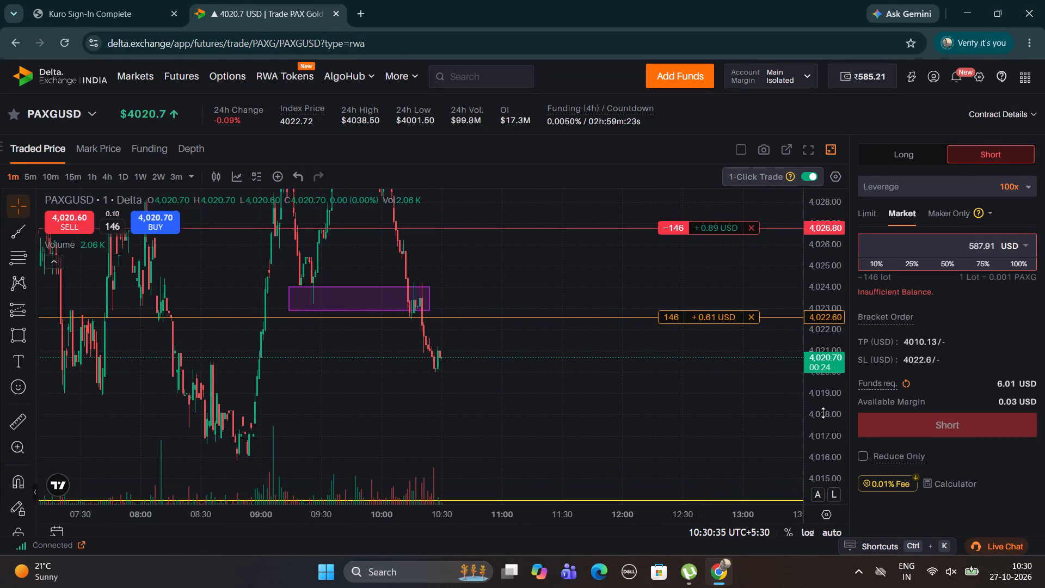
drag(833, 435, 833, 399)
drag(728, 420, 729, 430)
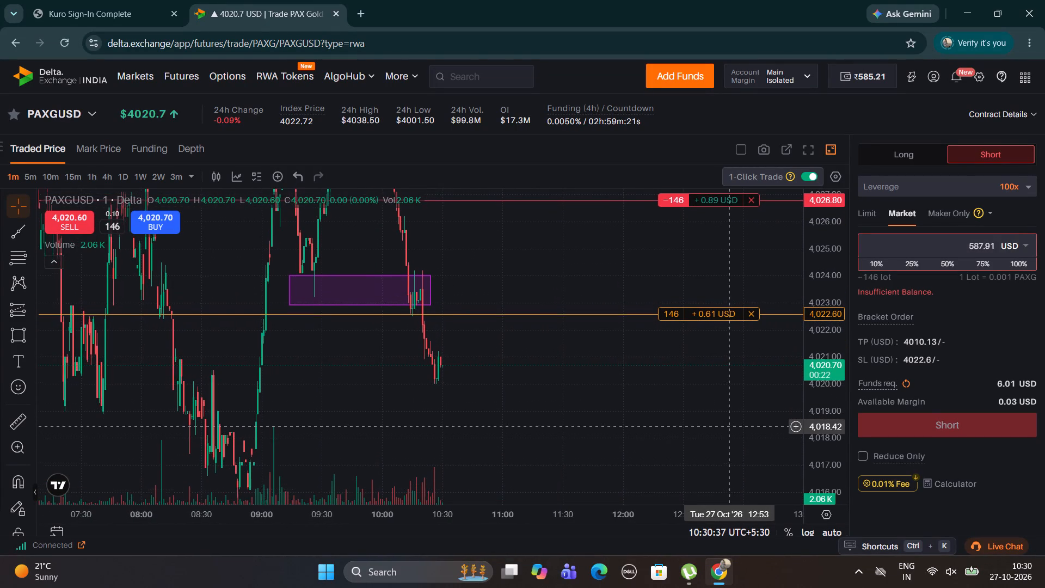
drag(729, 430, 730, 439)
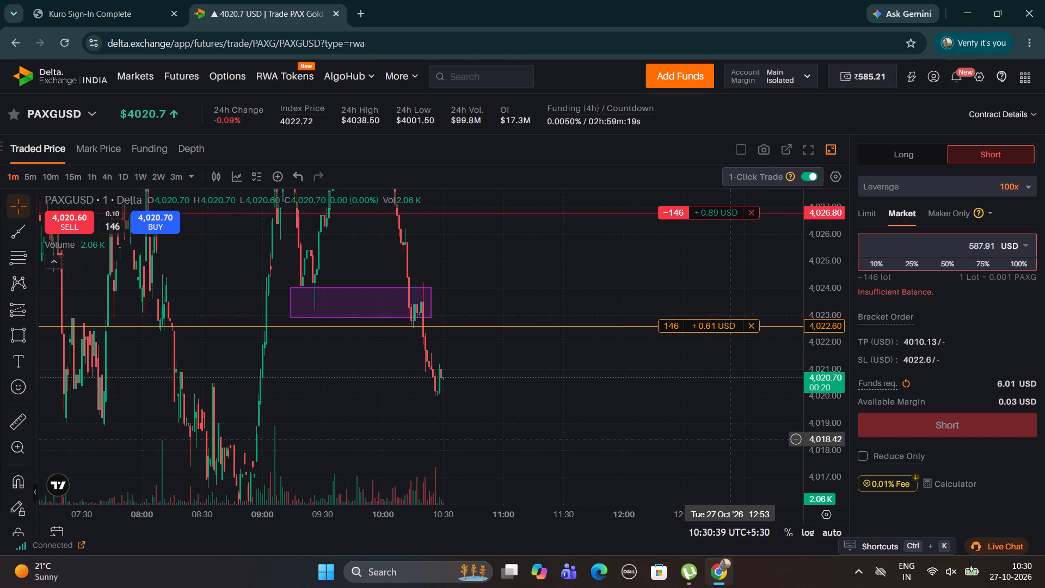
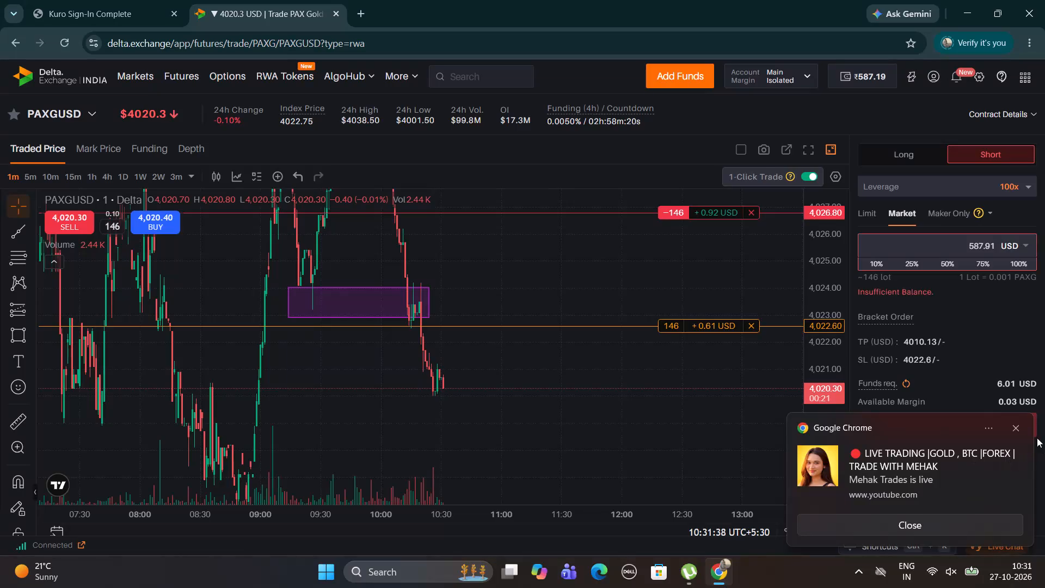
Dismiss the live-stream notification covering the order form.
click(1014, 431)
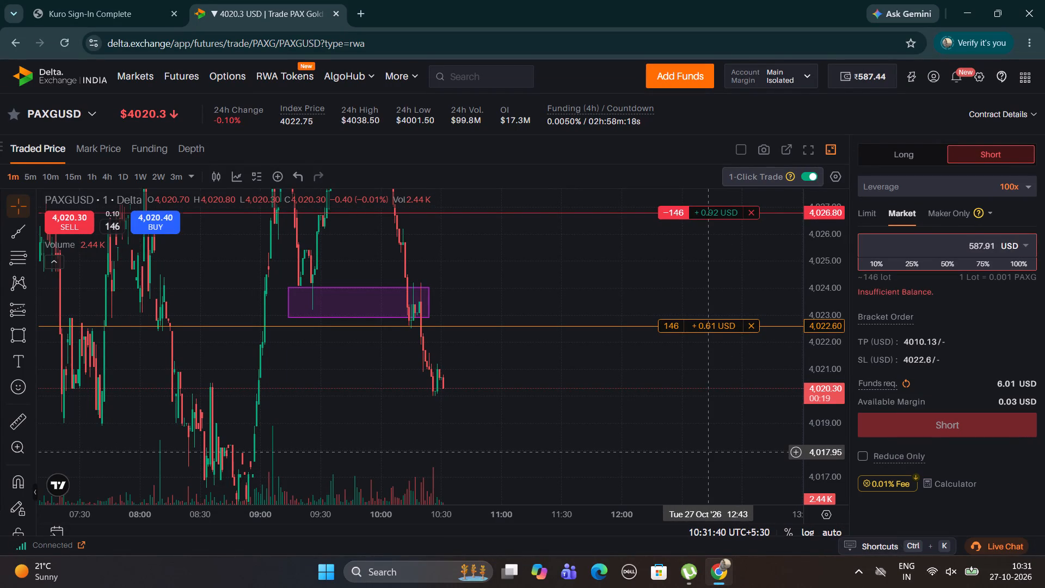
Examine the one-minute PAXGUSD price action against the short's entry, stop loss, take profit and marked key levels at wider and closer price scales.
drag(708, 452, 705, 408)
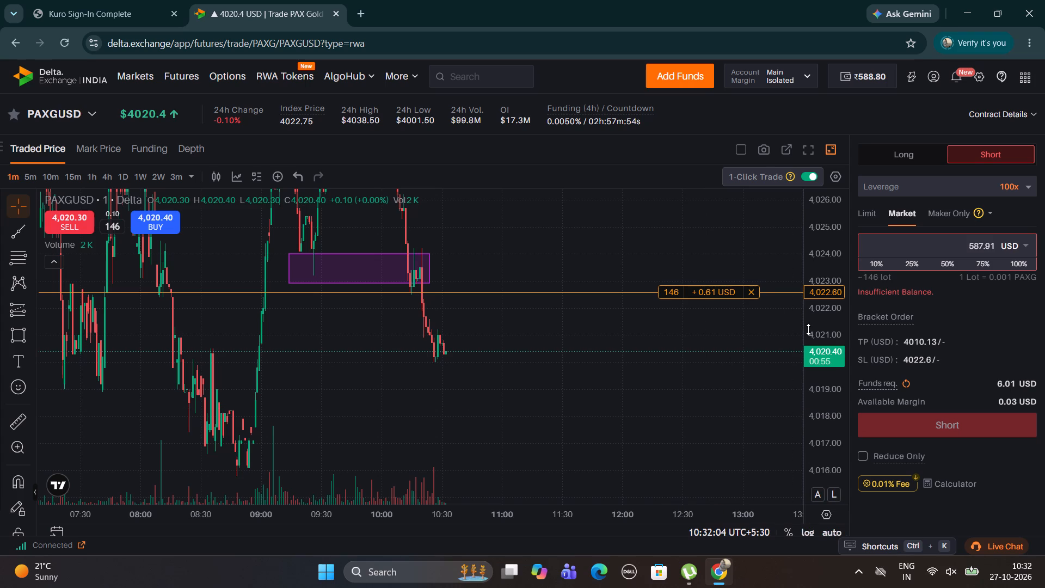
drag(824, 318, 830, 382)
drag(643, 387, 721, 409)
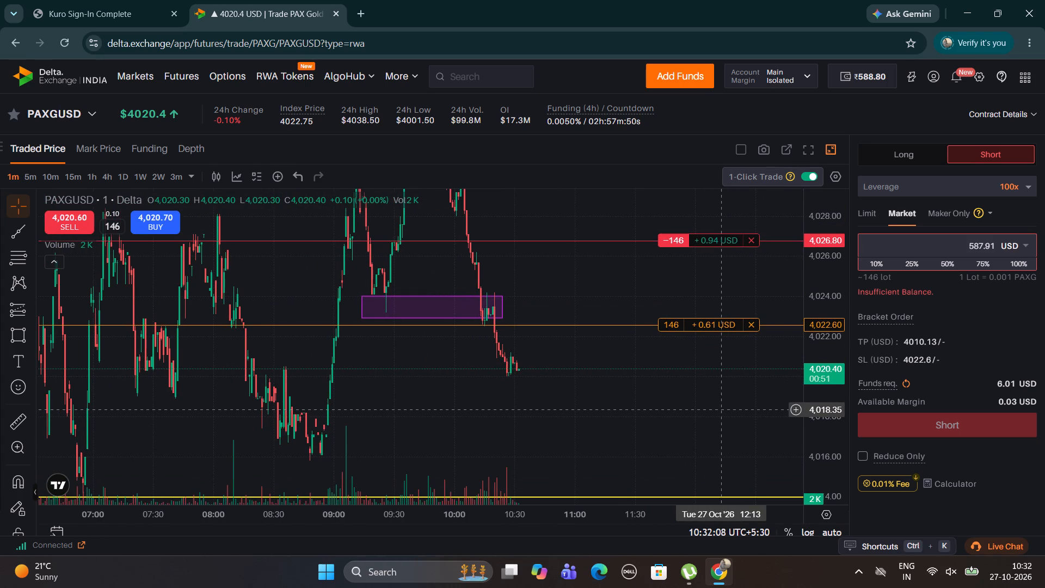
drag(827, 391, 837, 465)
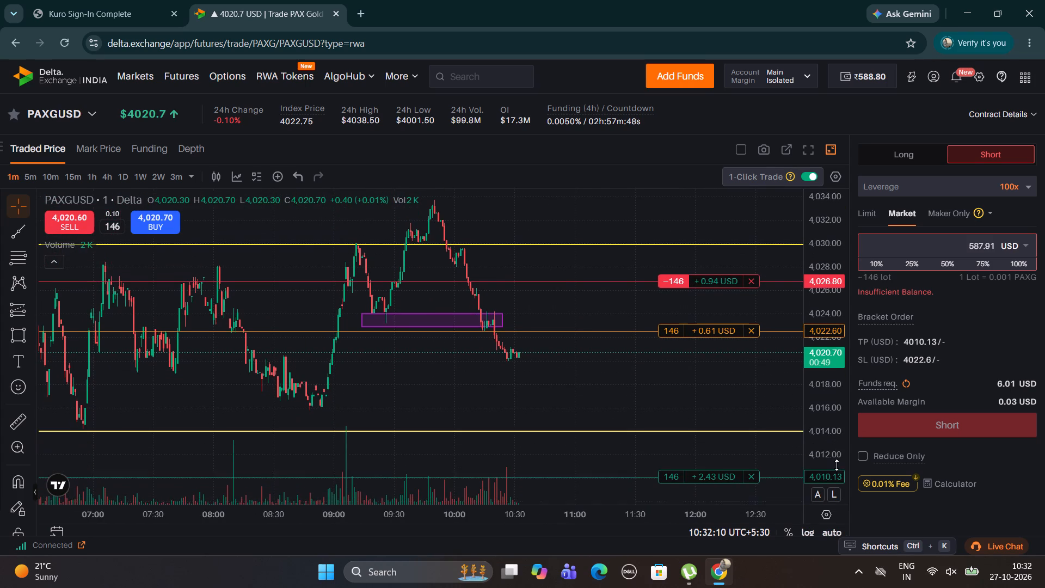
drag(837, 465, 837, 465)
drag(838, 384, 835, 435)
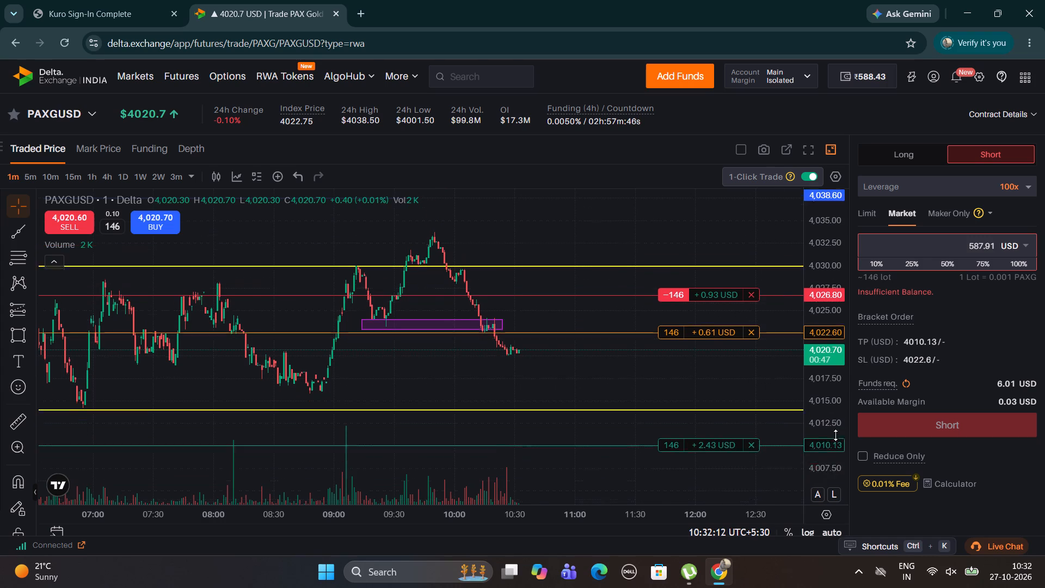
drag(835, 435, 834, 483)
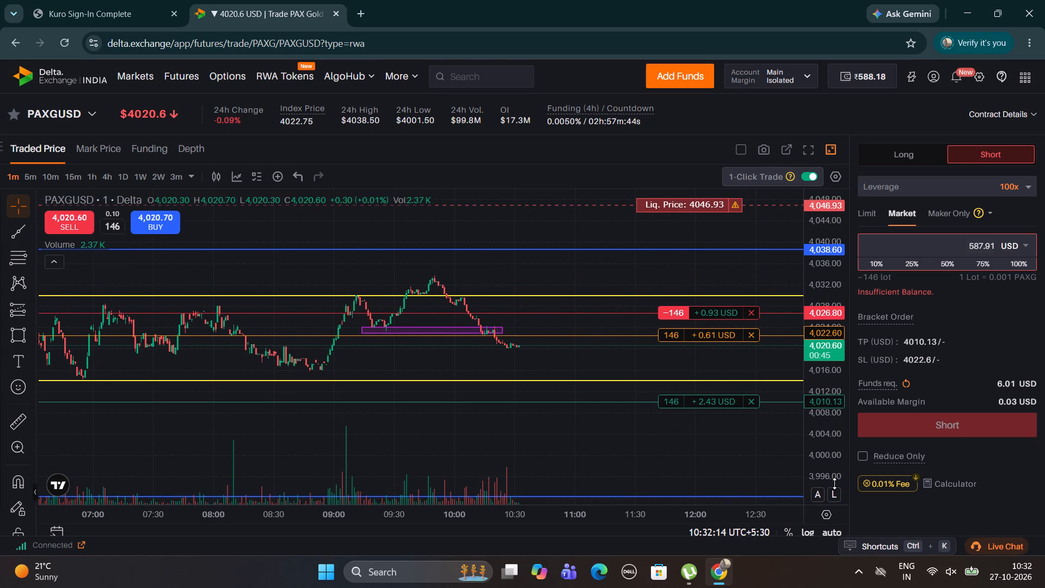
drag(834, 483, 833, 396)
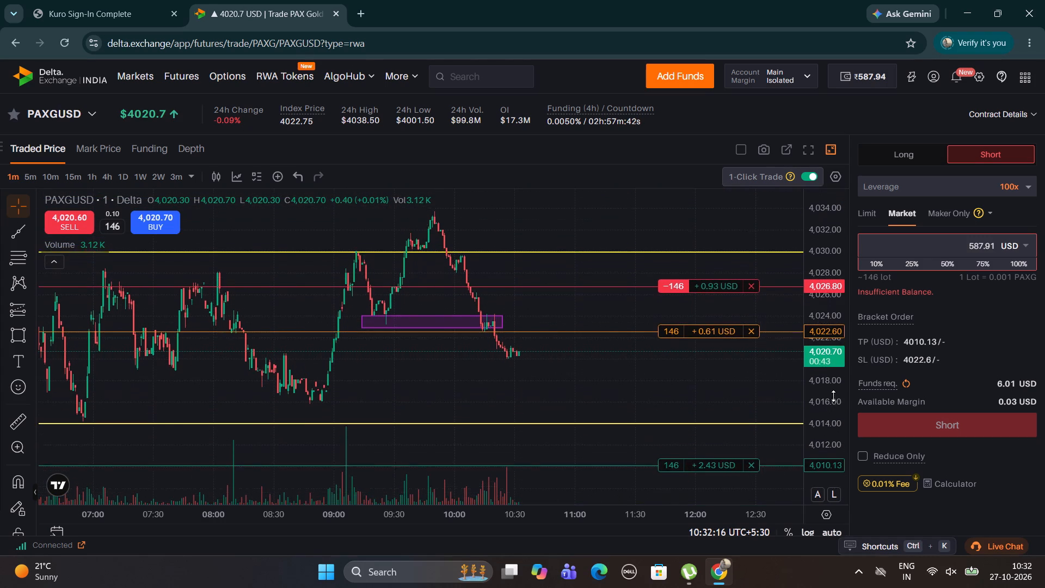
drag(833, 396, 831, 246)
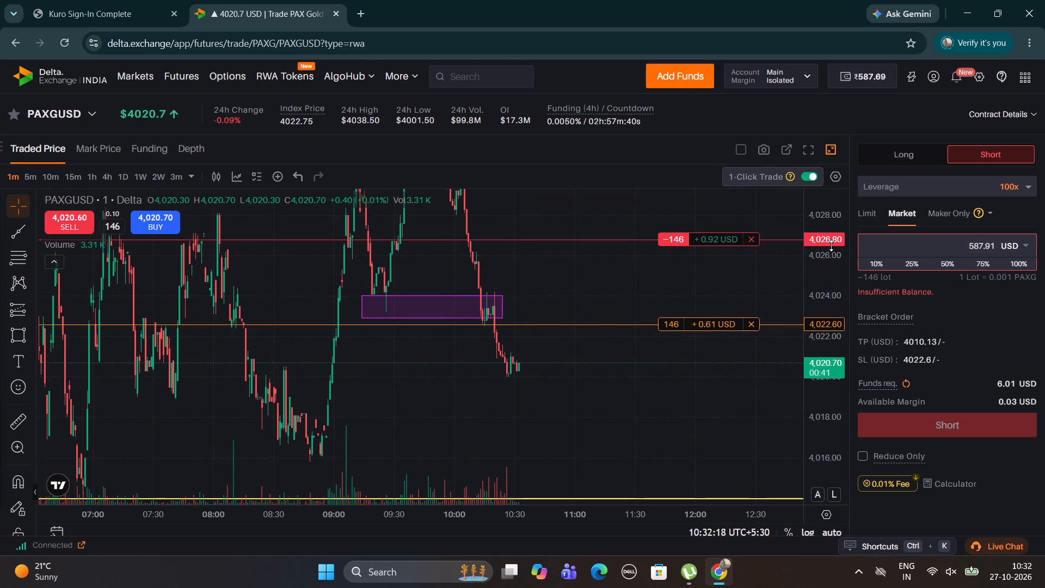
drag(831, 246, 831, 243)
drag(700, 410, 691, 391)
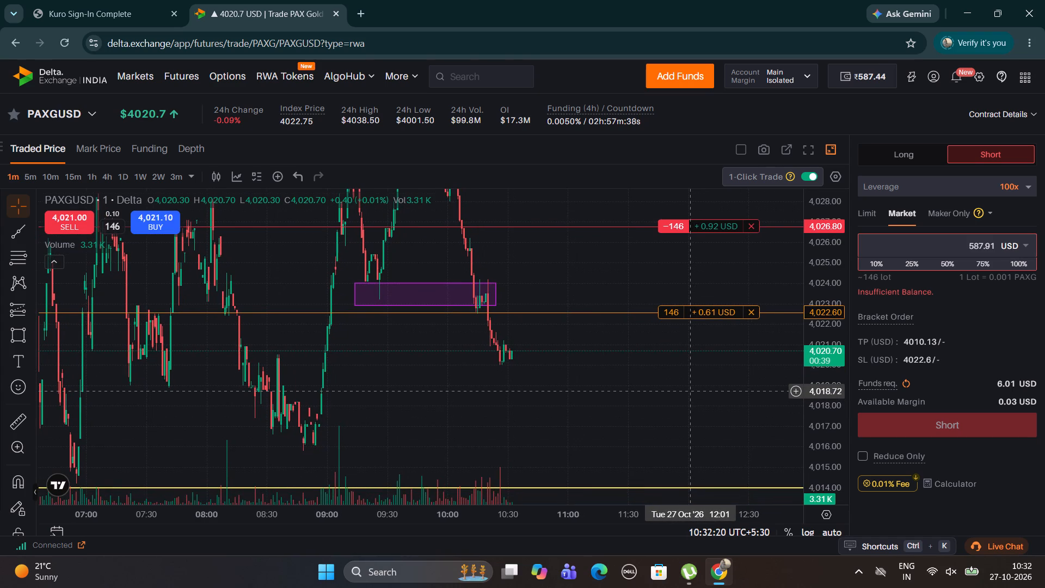
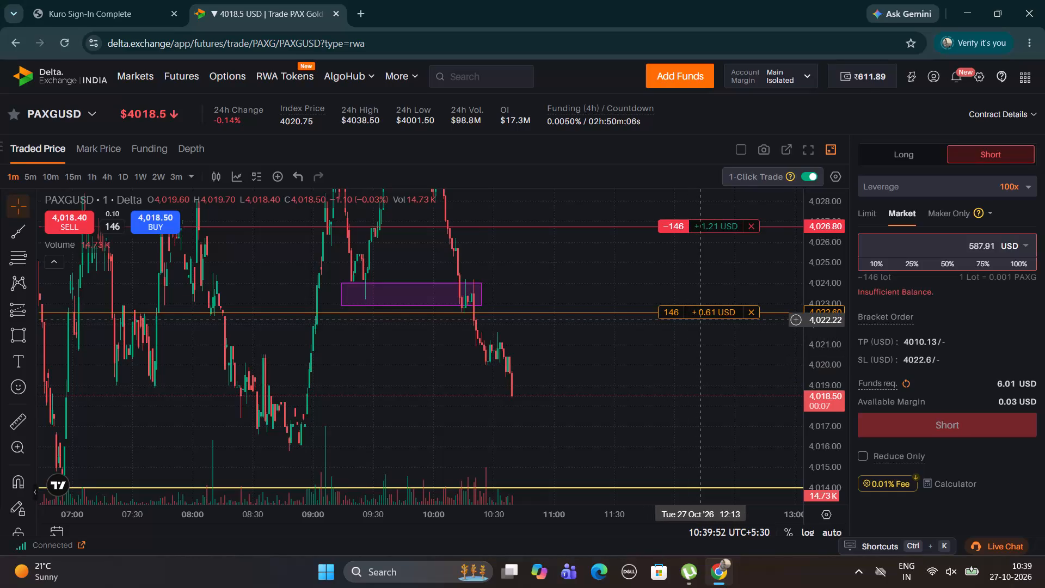
Trail the PAXGUSD short's stop loss down to 4,021.35, just below the purple support zone.
drag(704, 314, 695, 334)
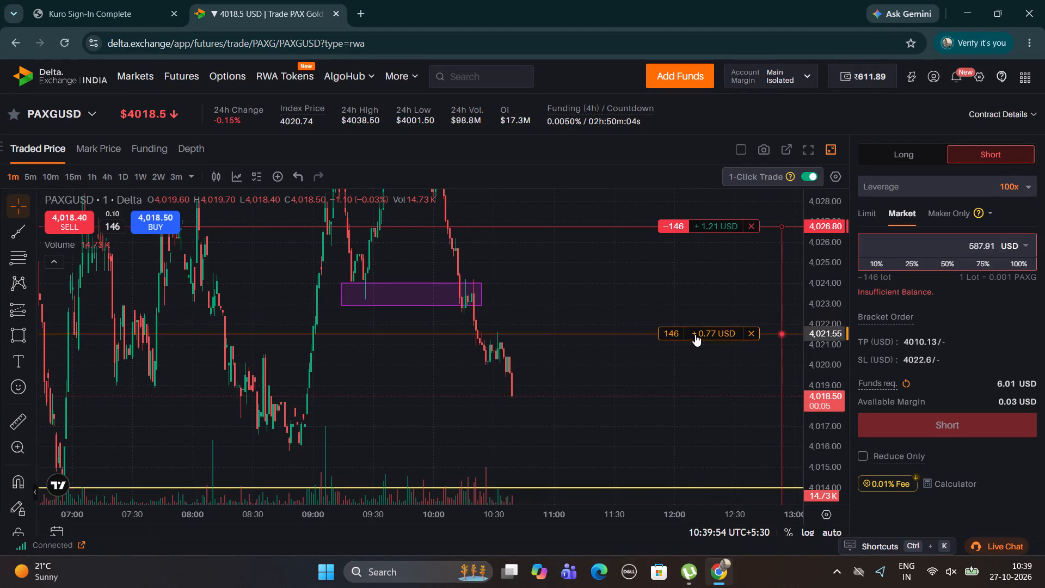
drag(695, 334, 690, 338)
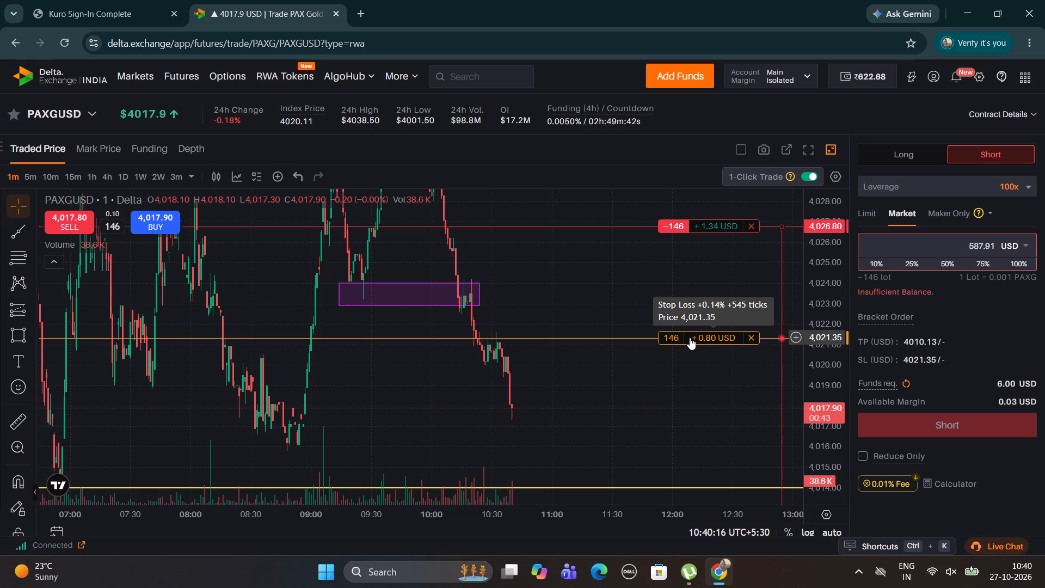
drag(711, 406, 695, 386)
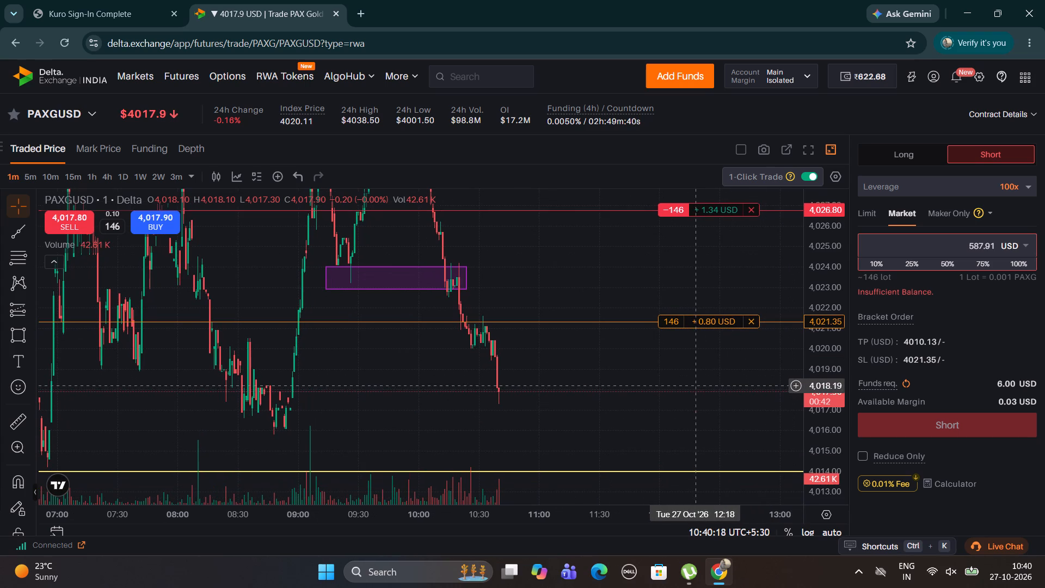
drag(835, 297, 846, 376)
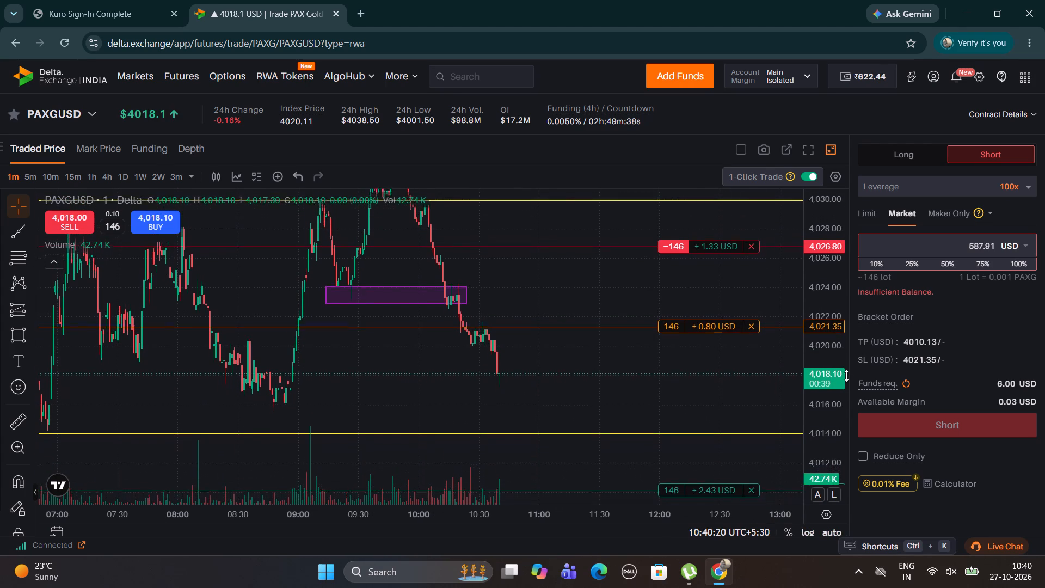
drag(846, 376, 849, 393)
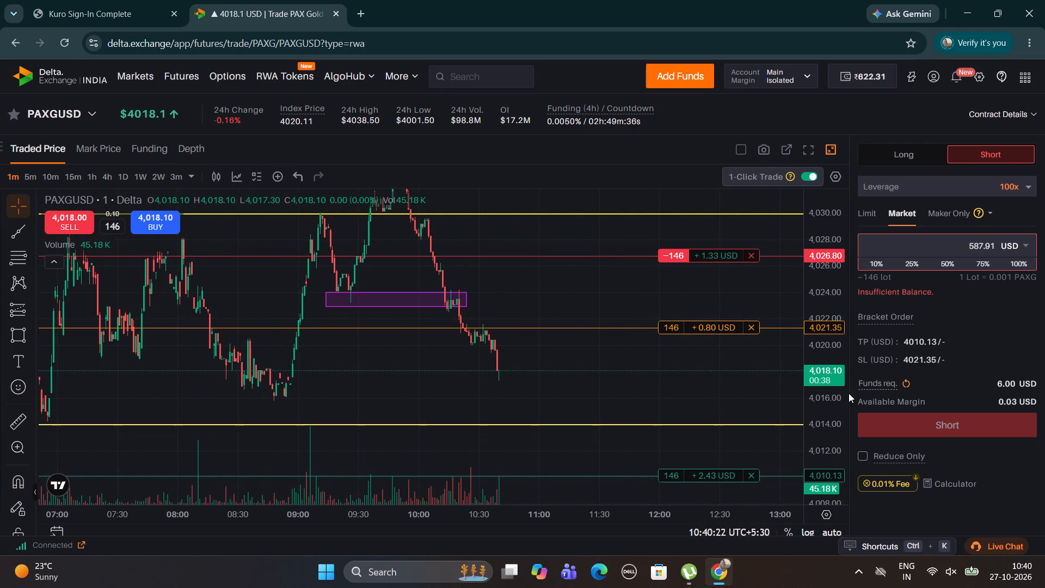
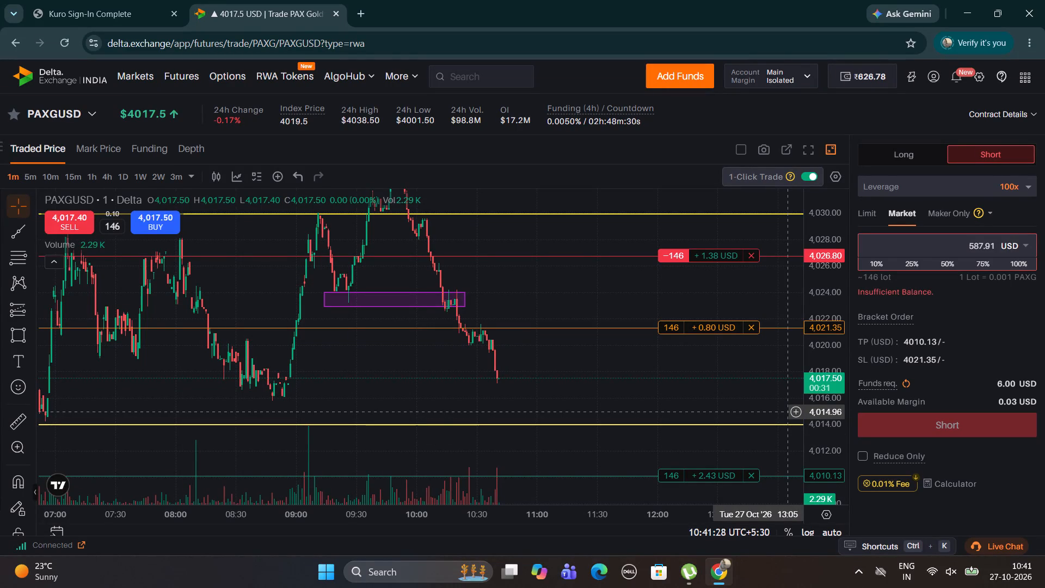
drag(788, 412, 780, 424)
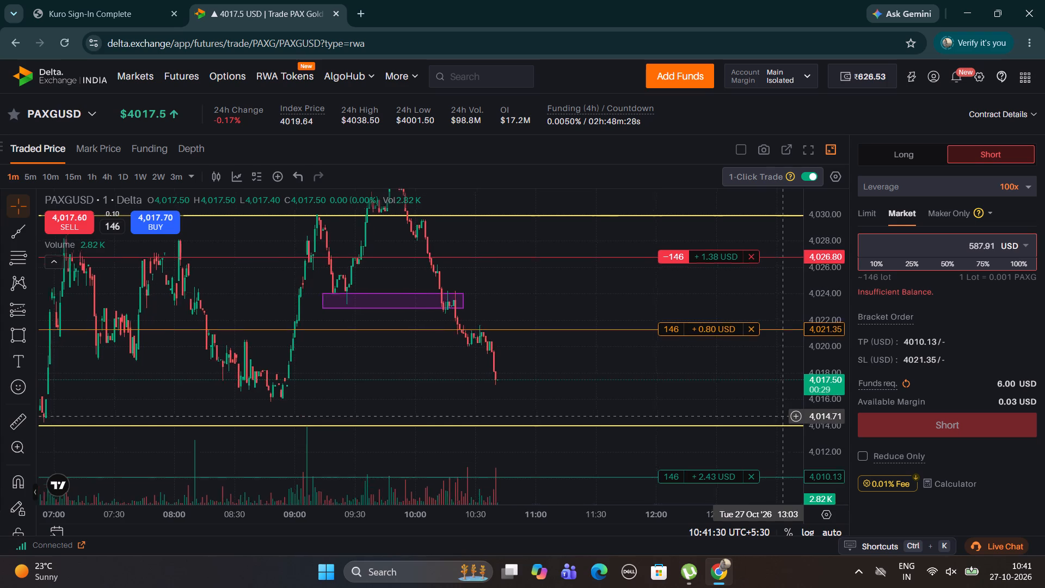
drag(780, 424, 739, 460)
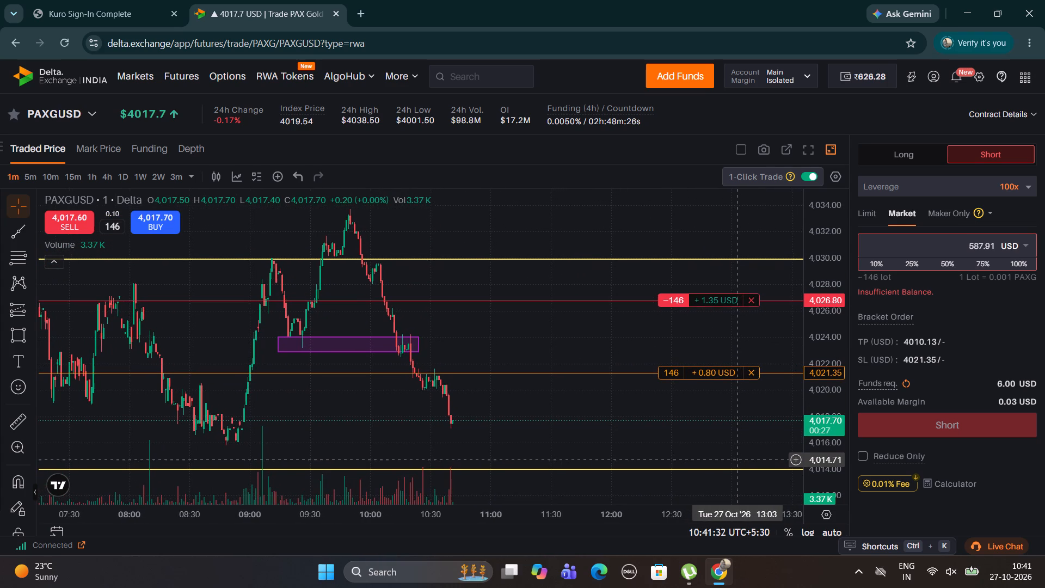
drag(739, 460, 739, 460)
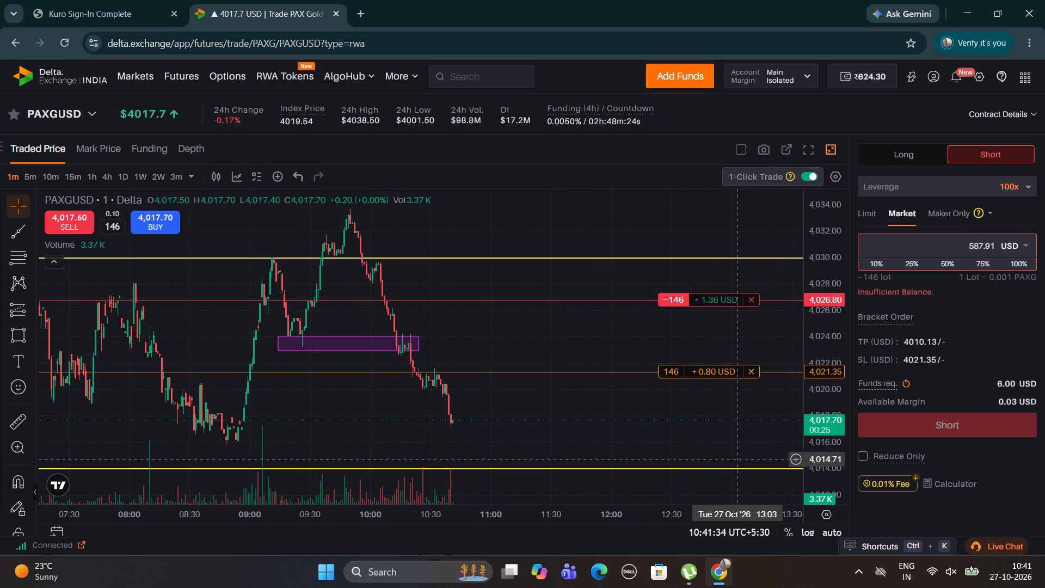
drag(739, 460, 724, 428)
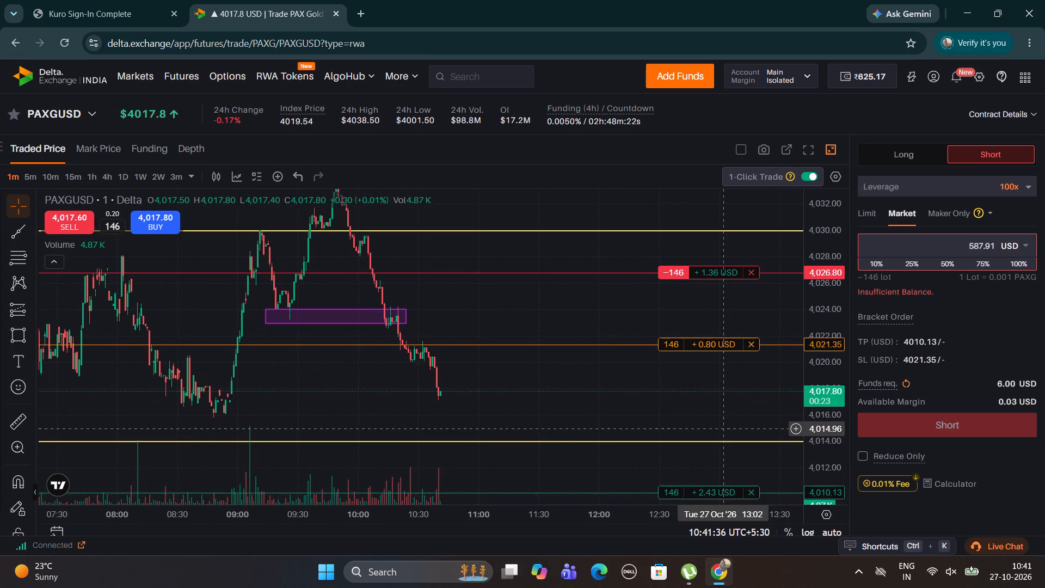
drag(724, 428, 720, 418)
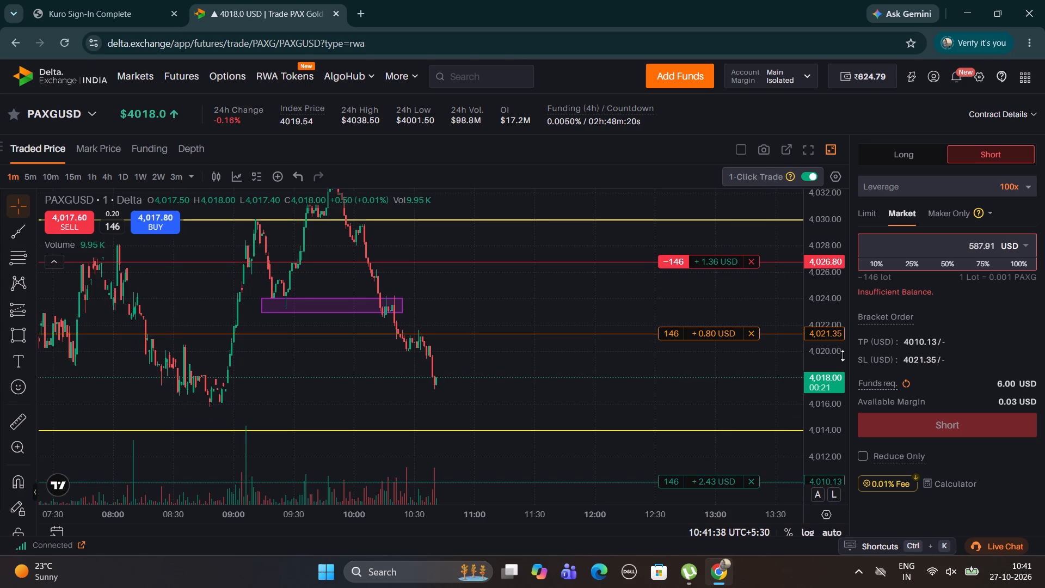
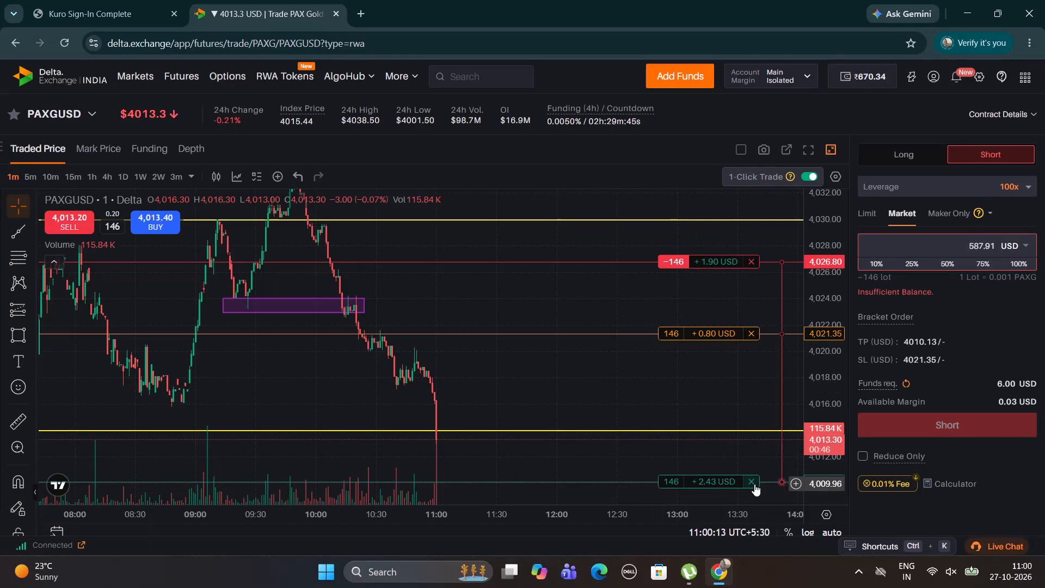
Cancel the take-profit order attached to the open PAXGUSD short position.
click(754, 484)
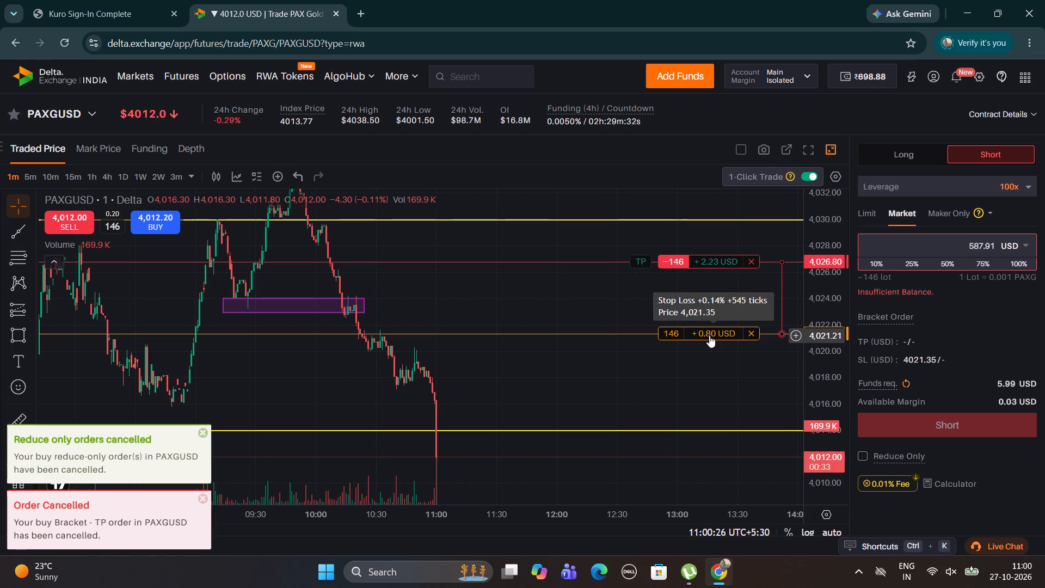
Trail the short position's stop loss down to 4,014.29, just above the lower yellow key level.
drag(721, 333, 711, 358)
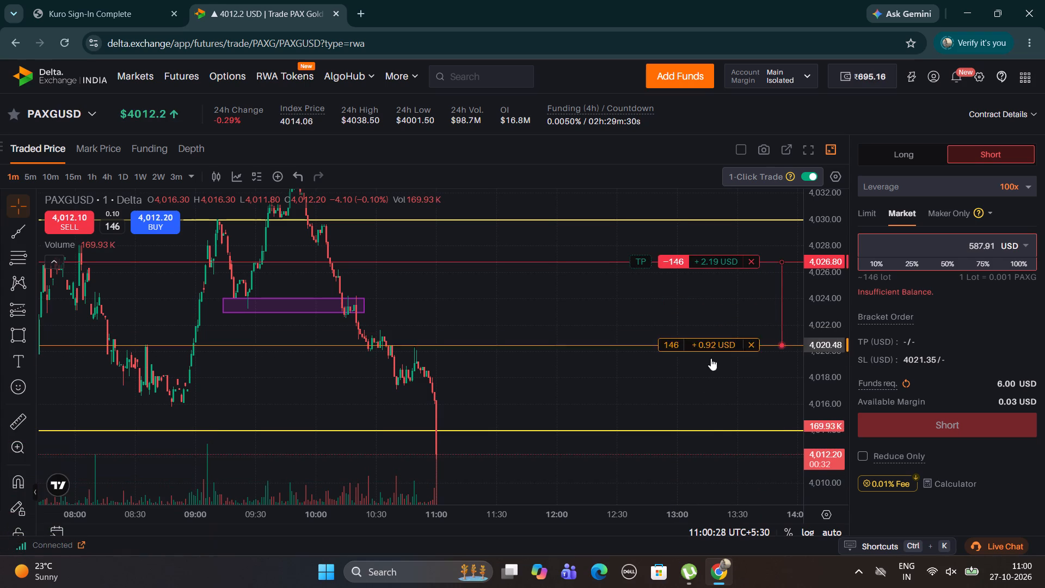
drag(711, 358, 665, 427)
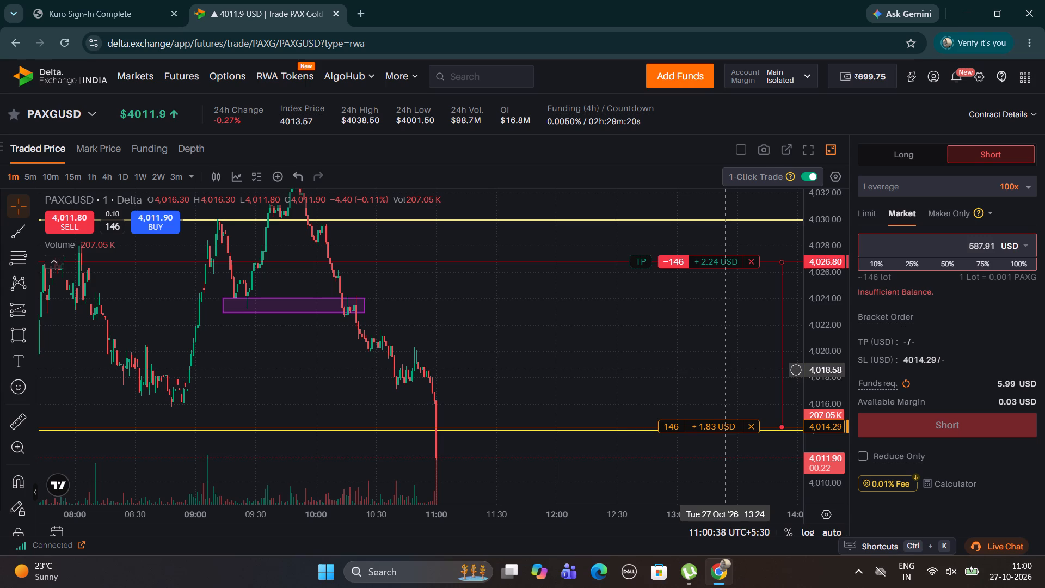
Close the entire 146-lot PAXGUSD short position at market.
click(753, 265)
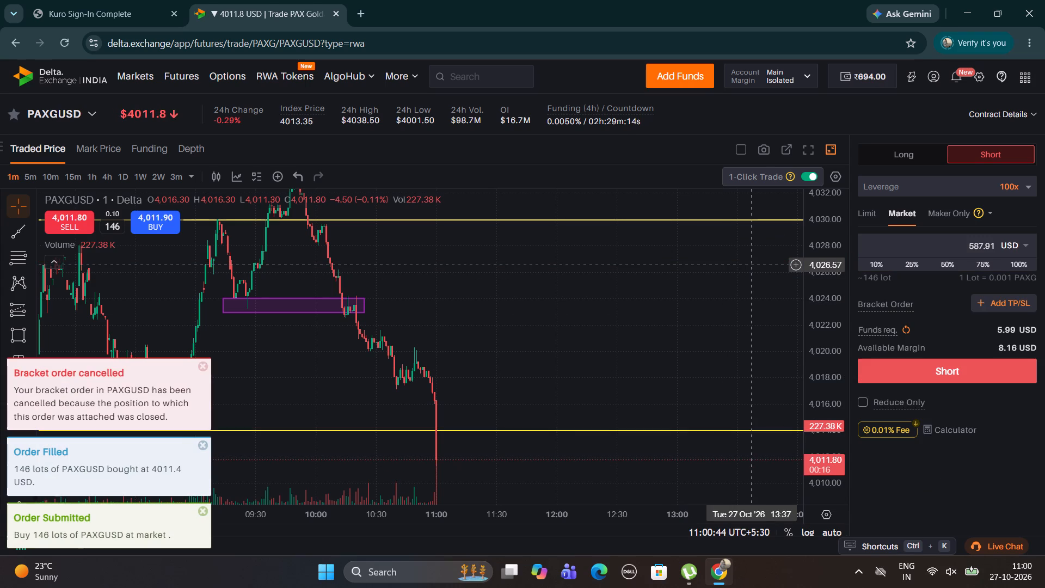
Prepare a PAXGUSD market long order at 100x leverage, sized at 75% of the available margin.
scroll(669, 367, down, 1)
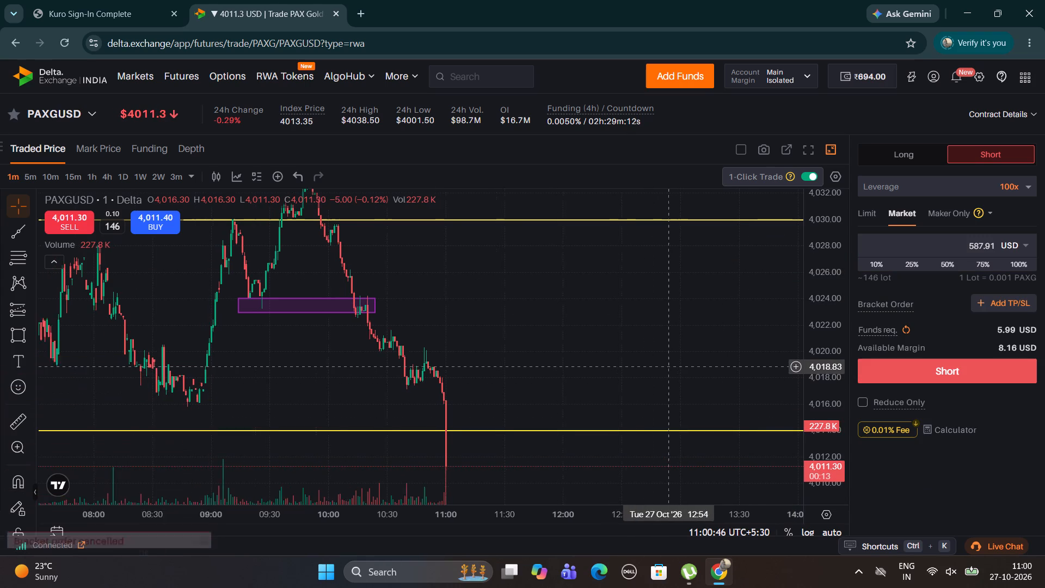
scroll(669, 367, down, 1)
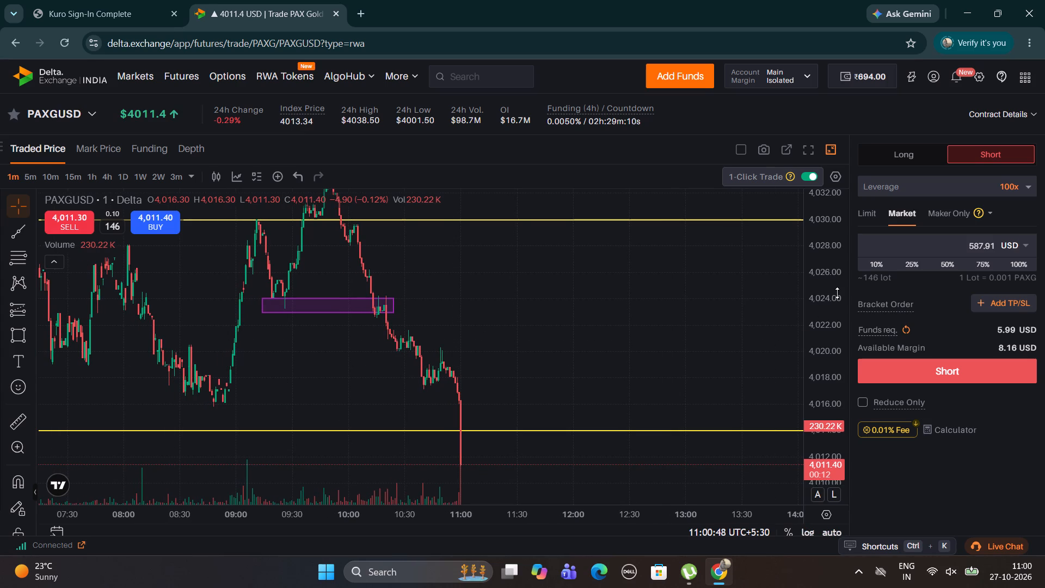
drag(837, 293, 841, 399)
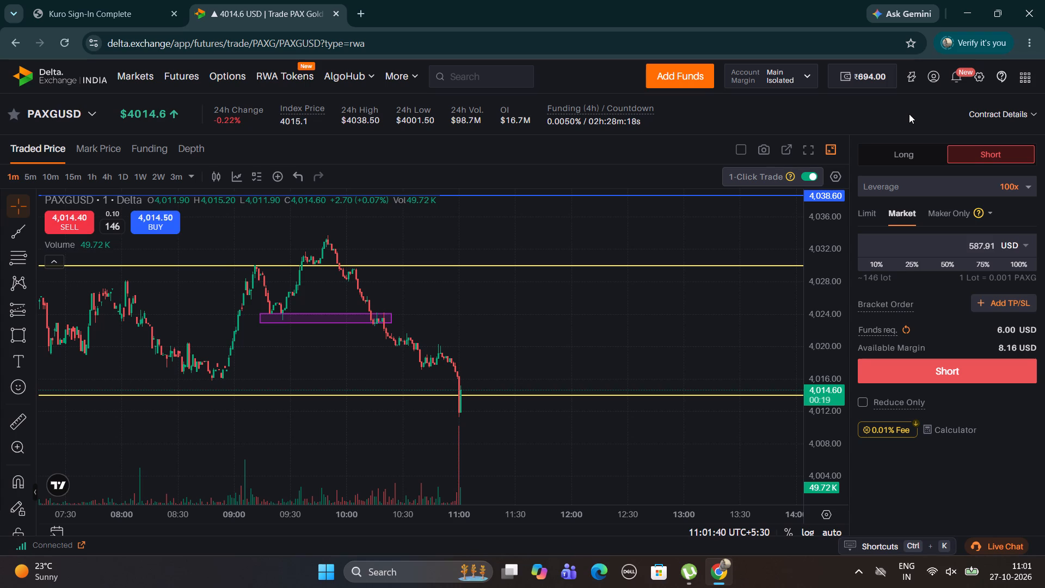
click(908, 158)
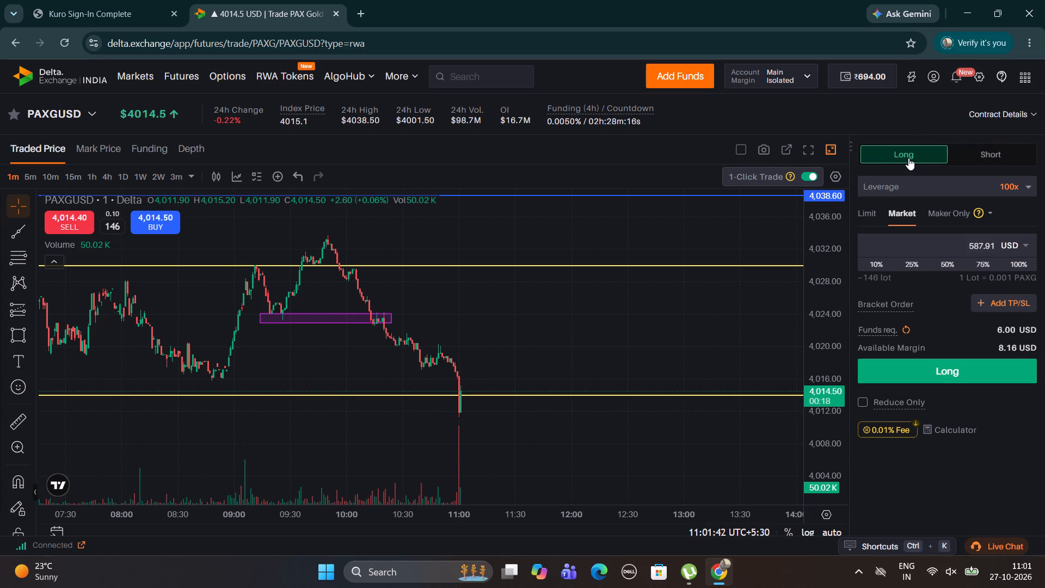
click(987, 265)
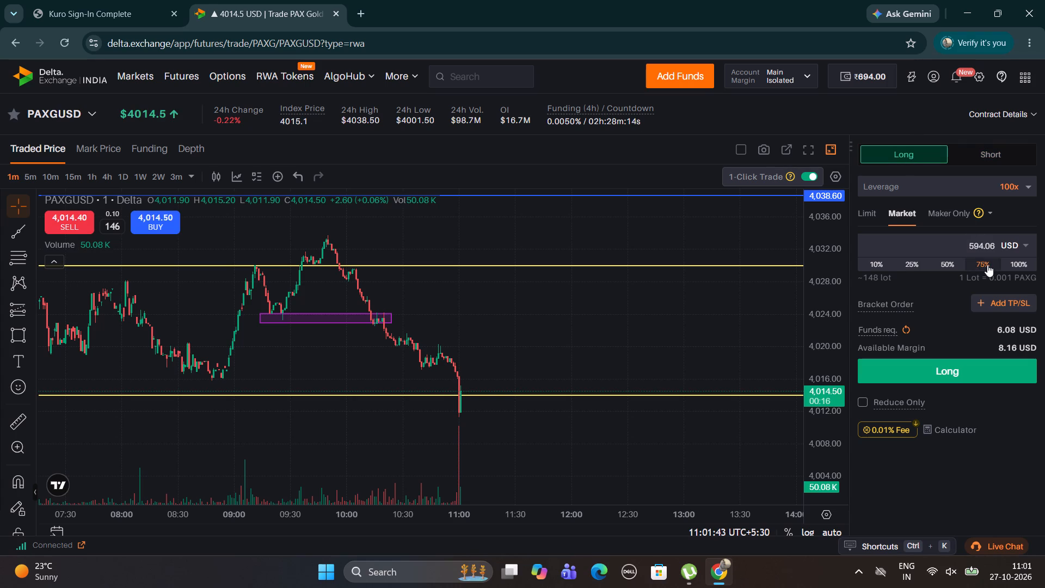
click(987, 265)
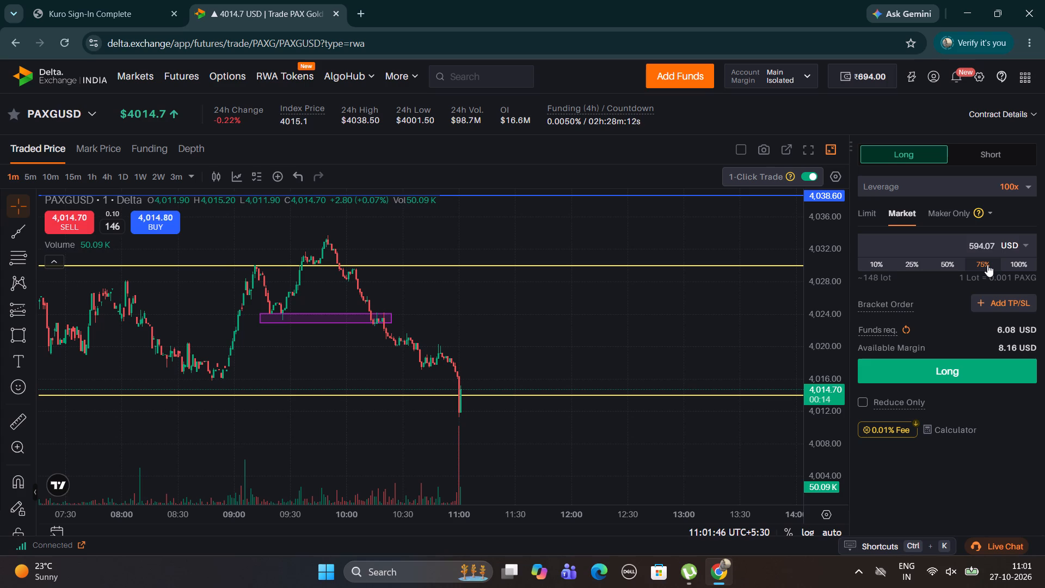
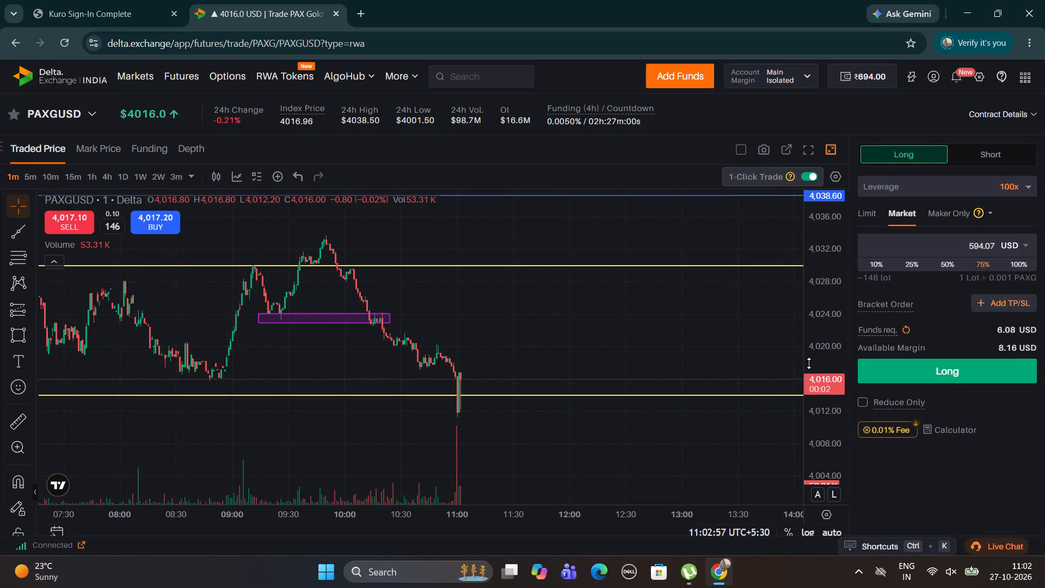
Examine the one-minute PAXGUSD price action around the lower yellow key level, close up and against the earlier swings.
drag(822, 357, 833, 293)
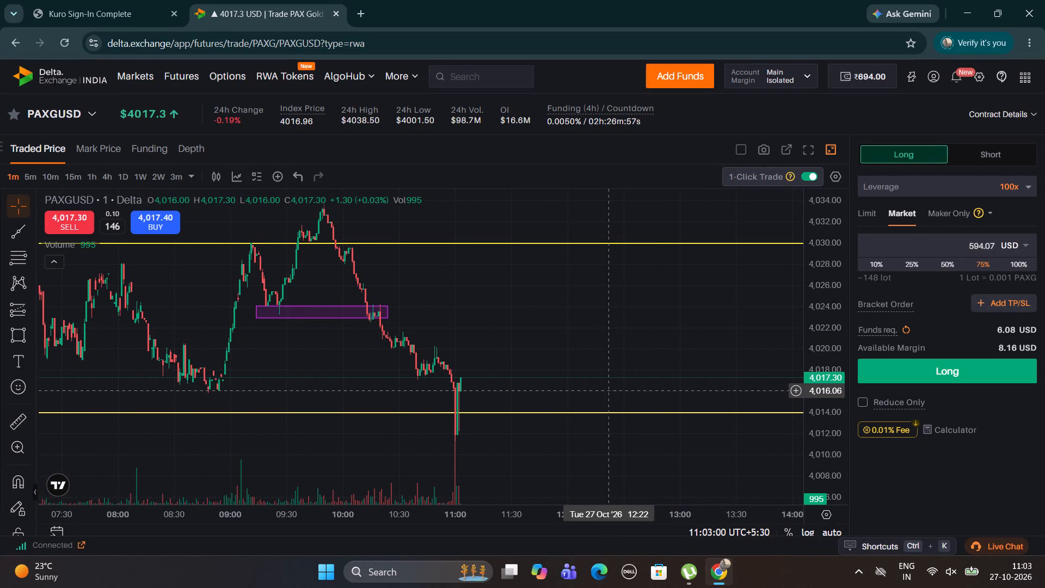
drag(610, 391, 509, 397)
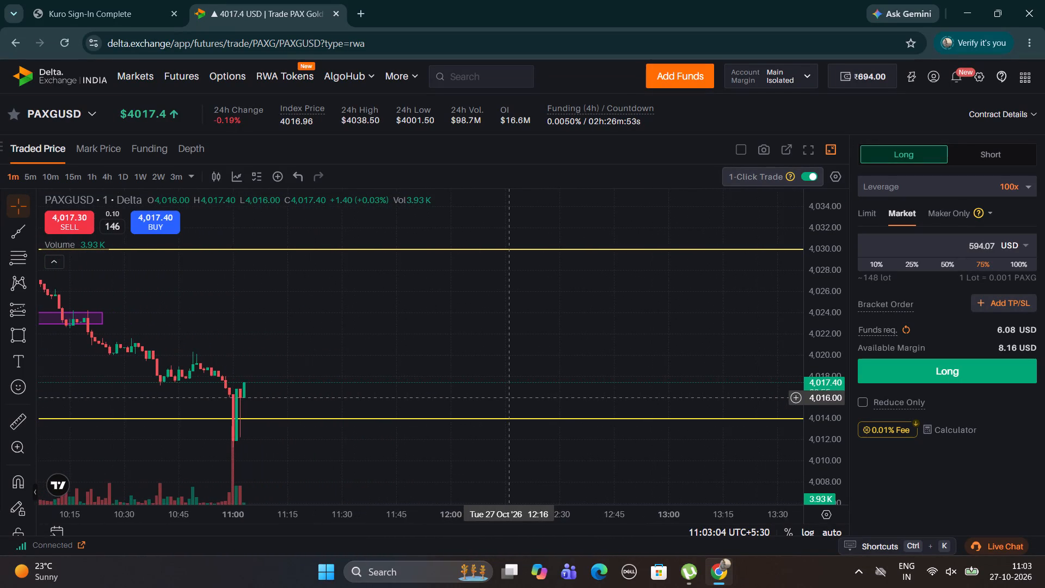
drag(399, 393, 738, 383)
drag(738, 383, 759, 382)
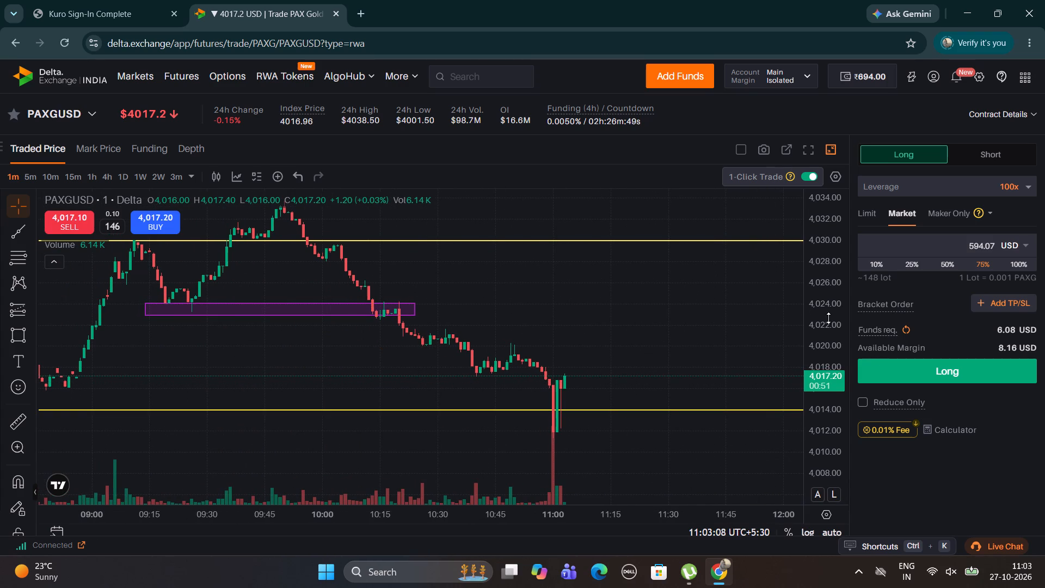
drag(821, 310, 832, 379)
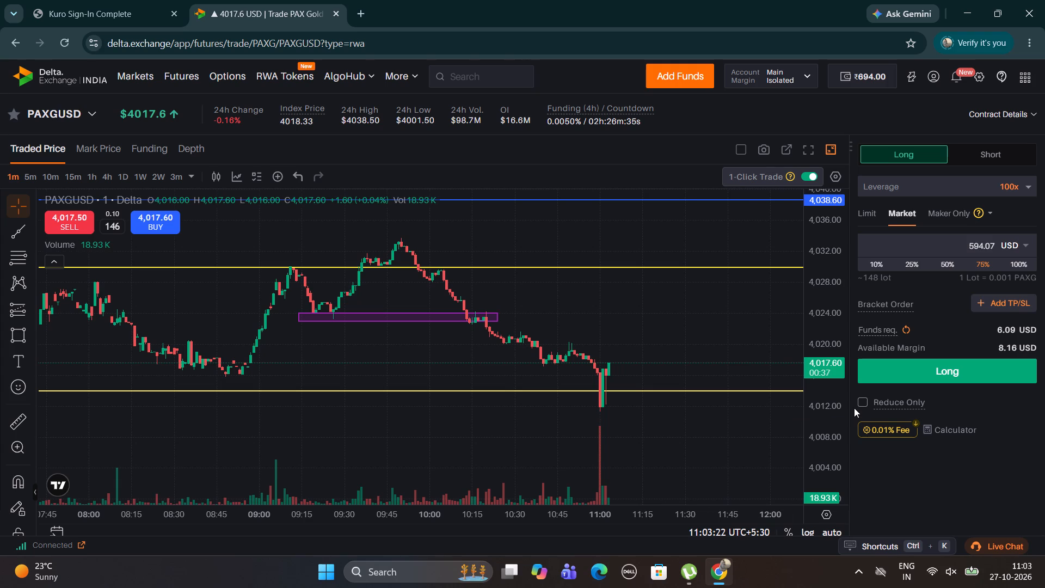
drag(697, 460, 629, 463)
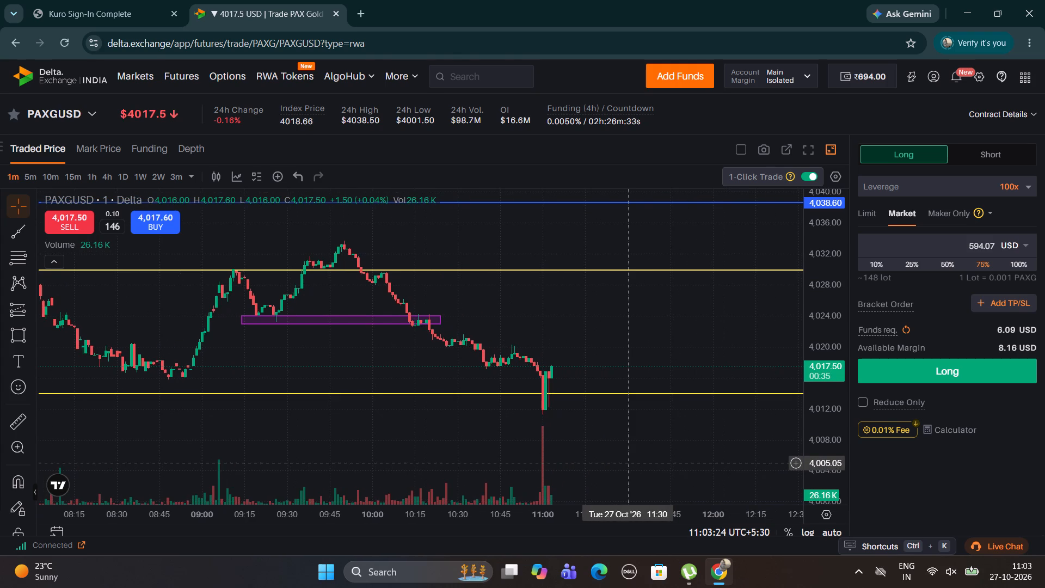
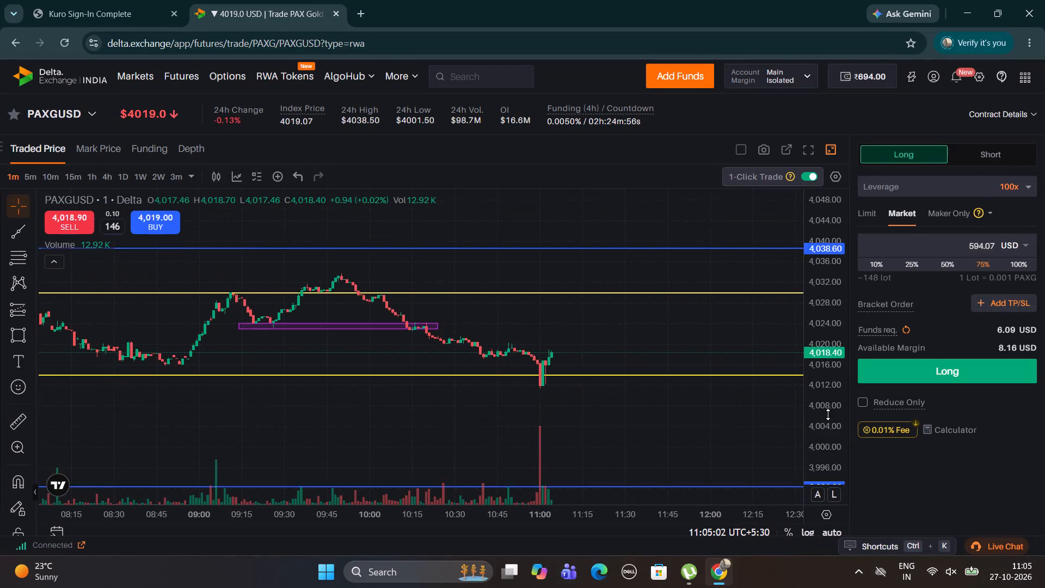
Examine the one-minute PAXGUSD rebound from the lower yellow level against the earlier morning swings, the purple zone and the outer blue levels.
drag(828, 414, 828, 441)
drag(672, 419, 755, 419)
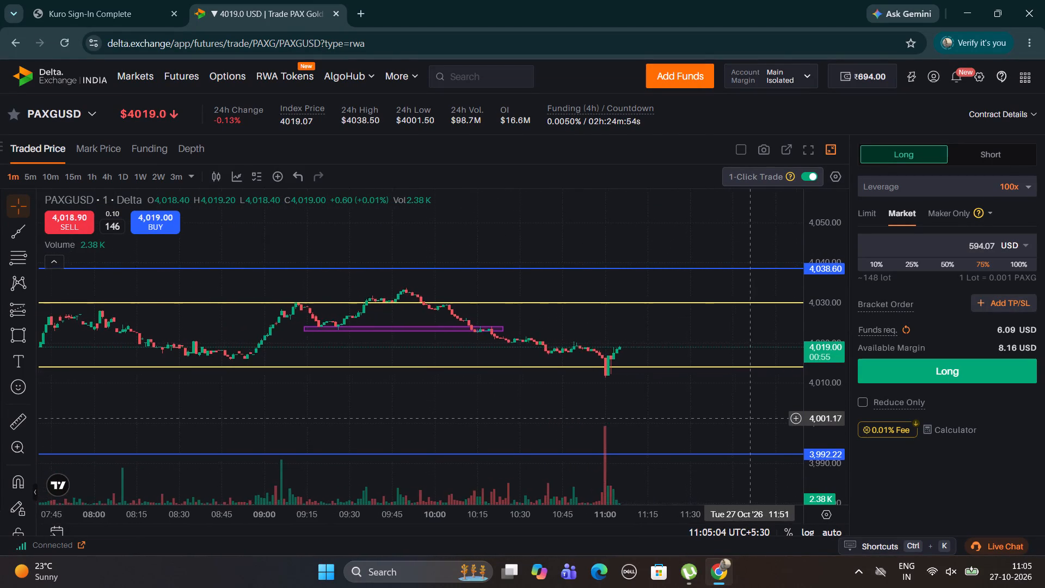
drag(755, 419, 767, 421)
drag(627, 417, 701, 430)
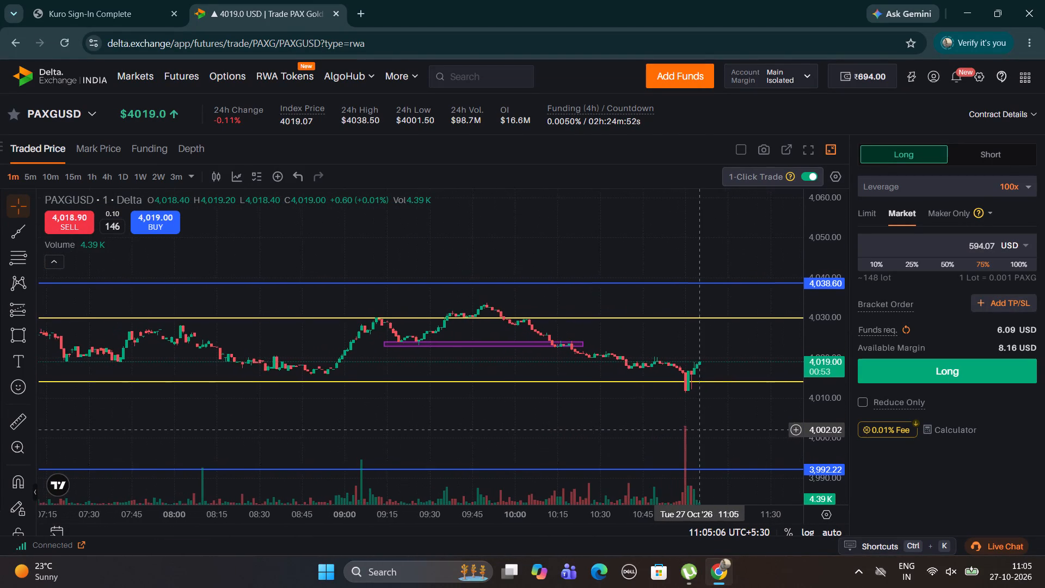
drag(701, 430, 716, 430)
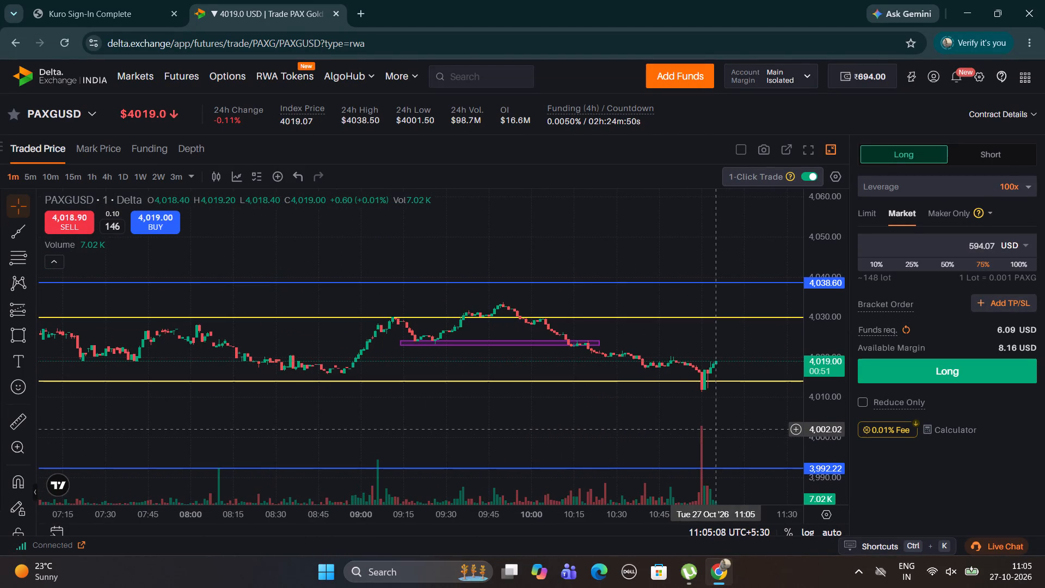
drag(528, 438, 495, 460)
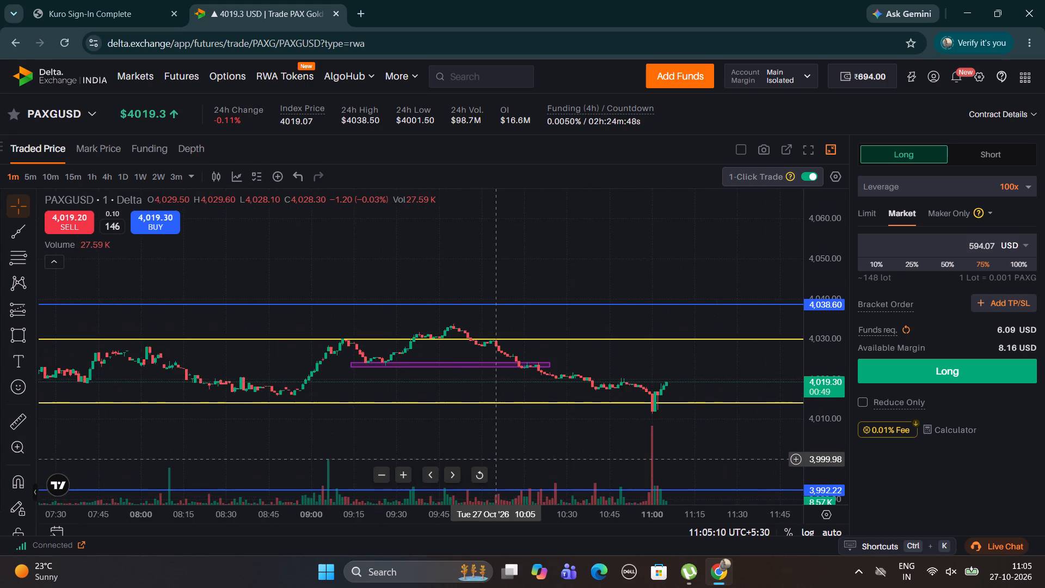
drag(495, 460, 331, 405)
drag(535, 406, 529, 408)
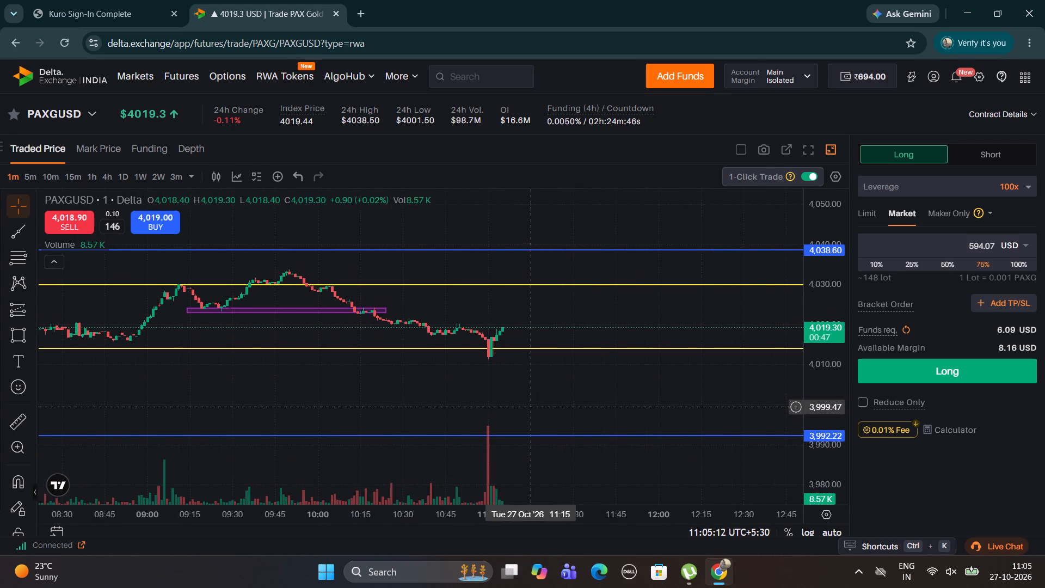
drag(529, 408, 514, 421)
drag(824, 391, 824, 276)
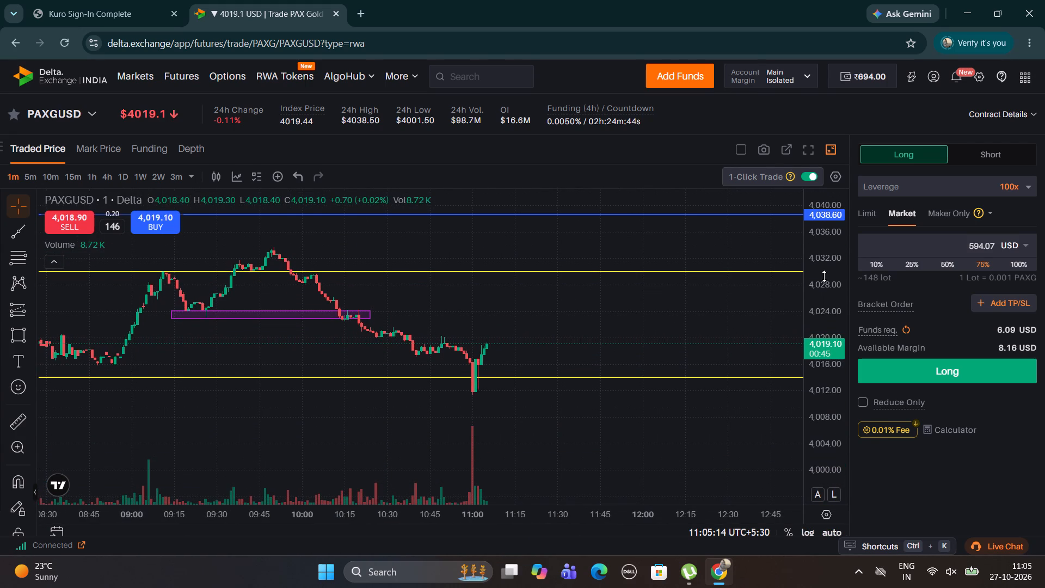
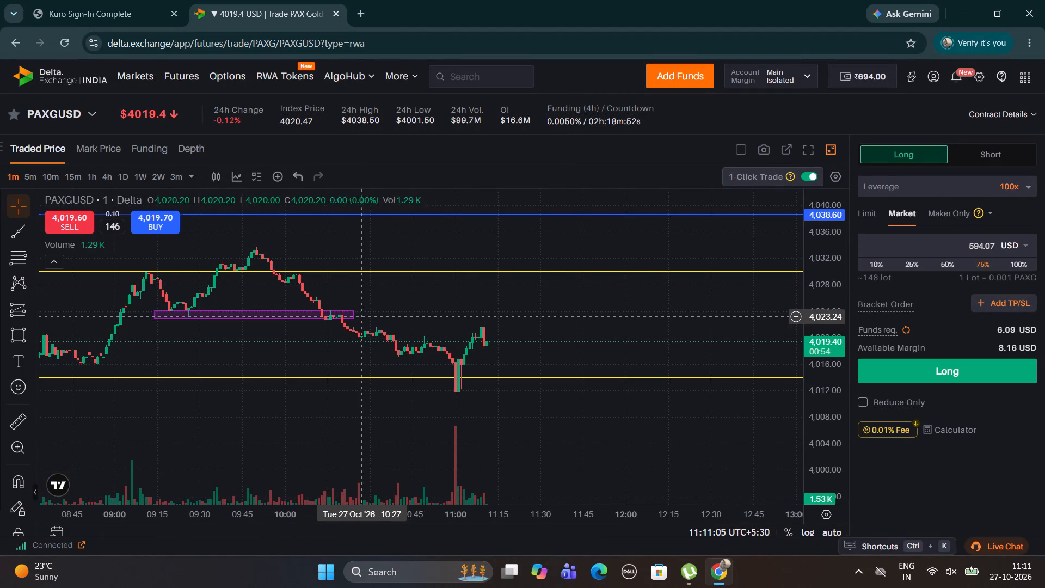
Extend the purple zone forward in time to about 11:38 and lower its bottom edge to about 4,022.01.
drag(354, 317, 442, 330)
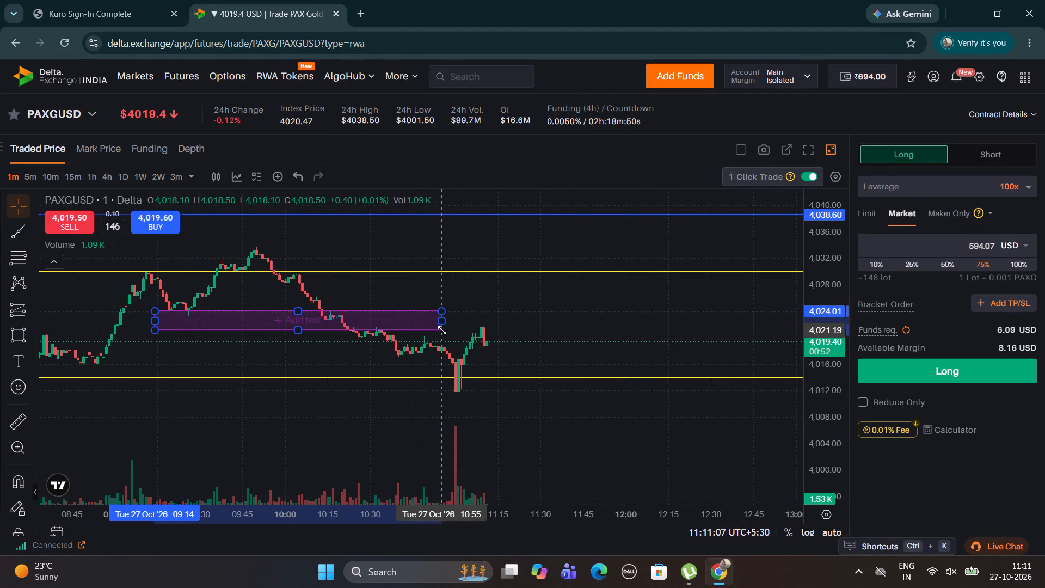
drag(442, 330, 553, 324)
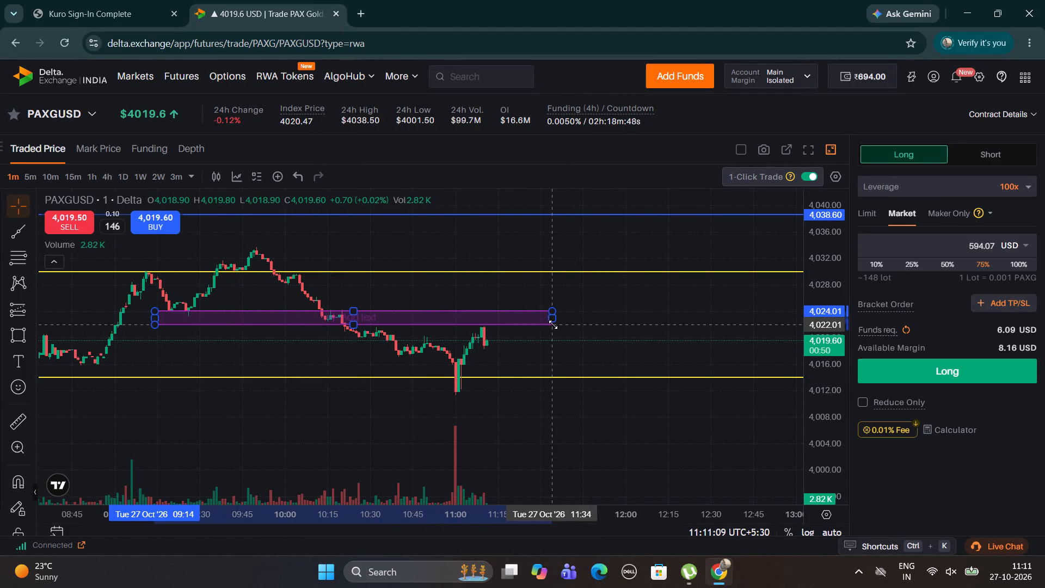
drag(553, 324, 564, 324)
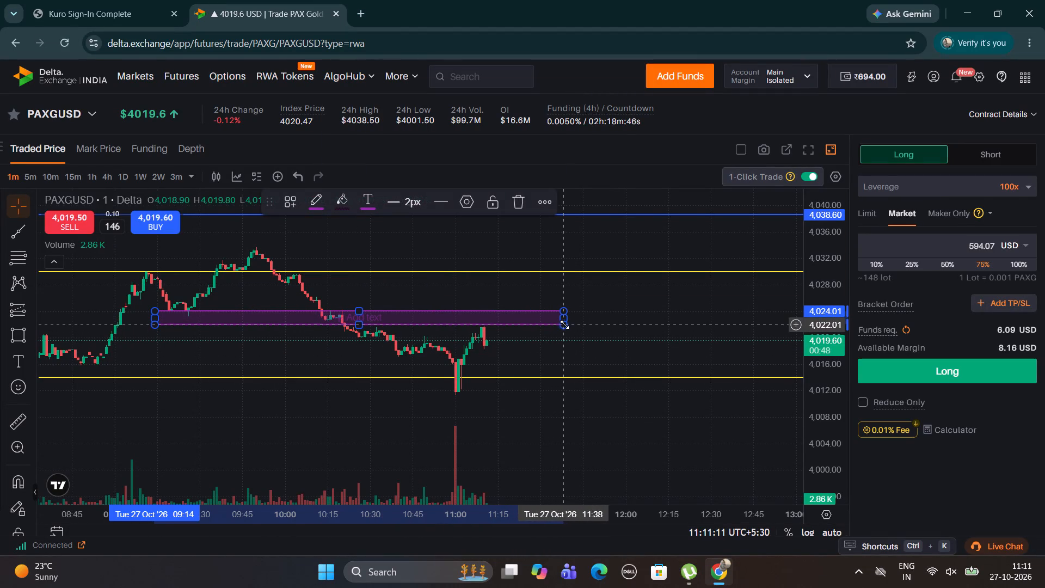
click(624, 335)
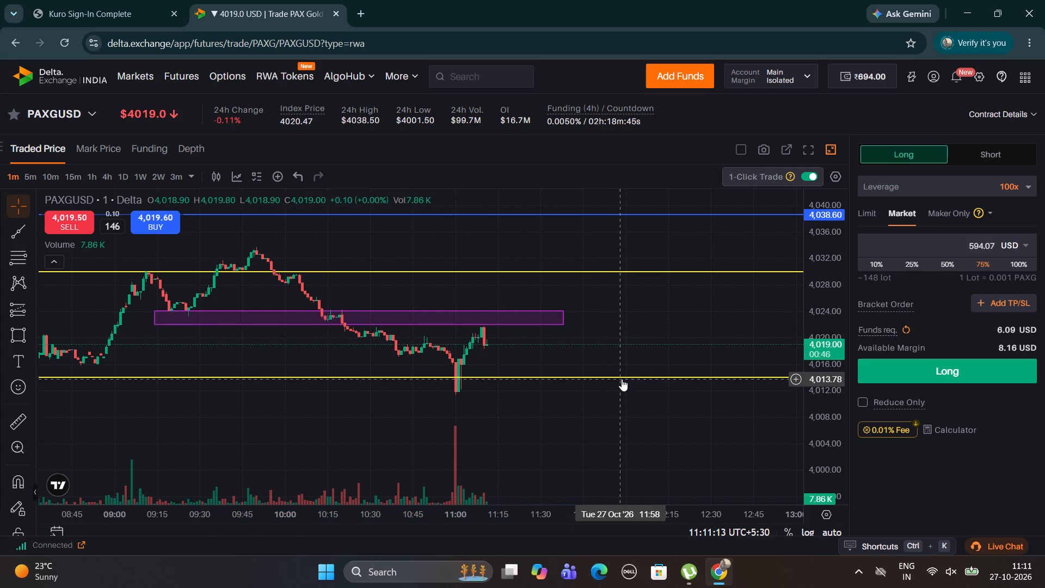
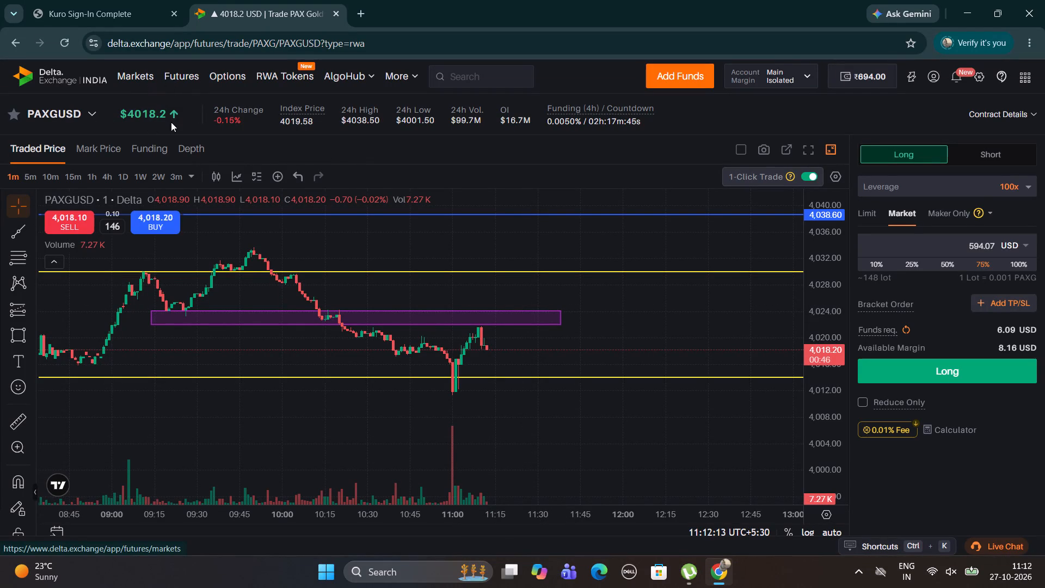
Open a separate chart tab, search there for "sil" and open the SLVONUSD futures contract.
click(789, 152)
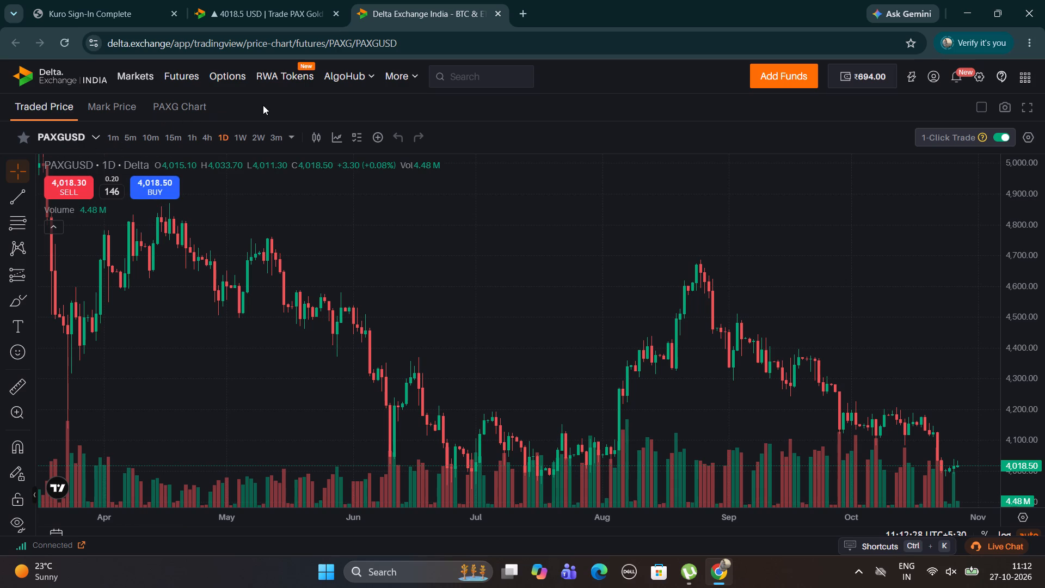
click(445, 75)
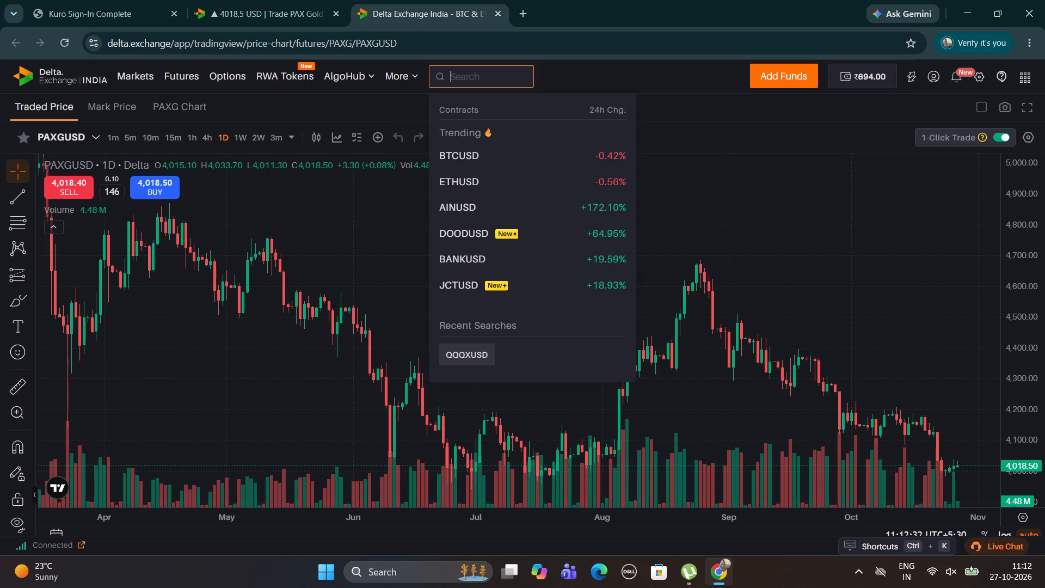
text(sil)
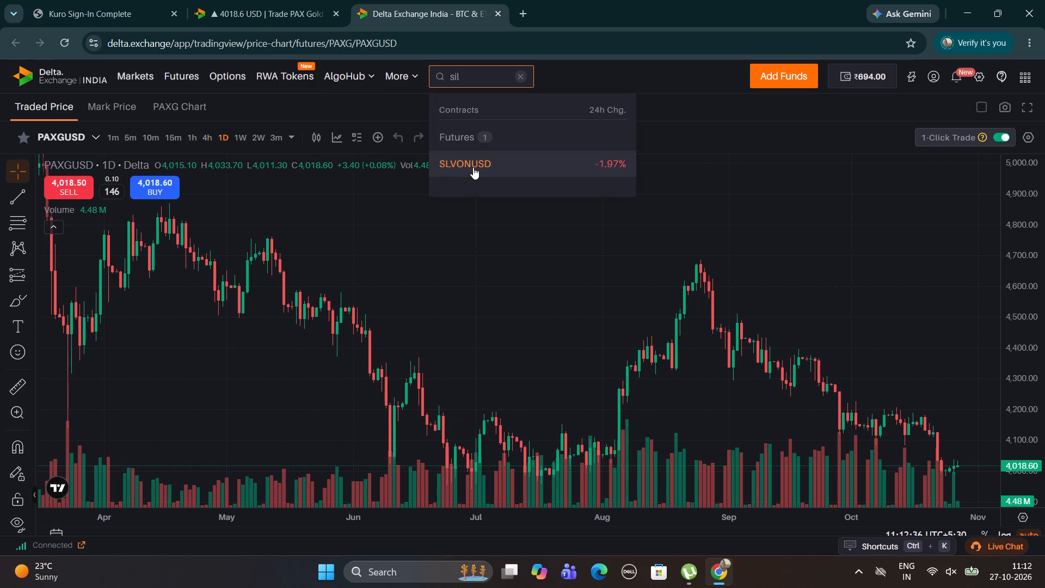
click(473, 167)
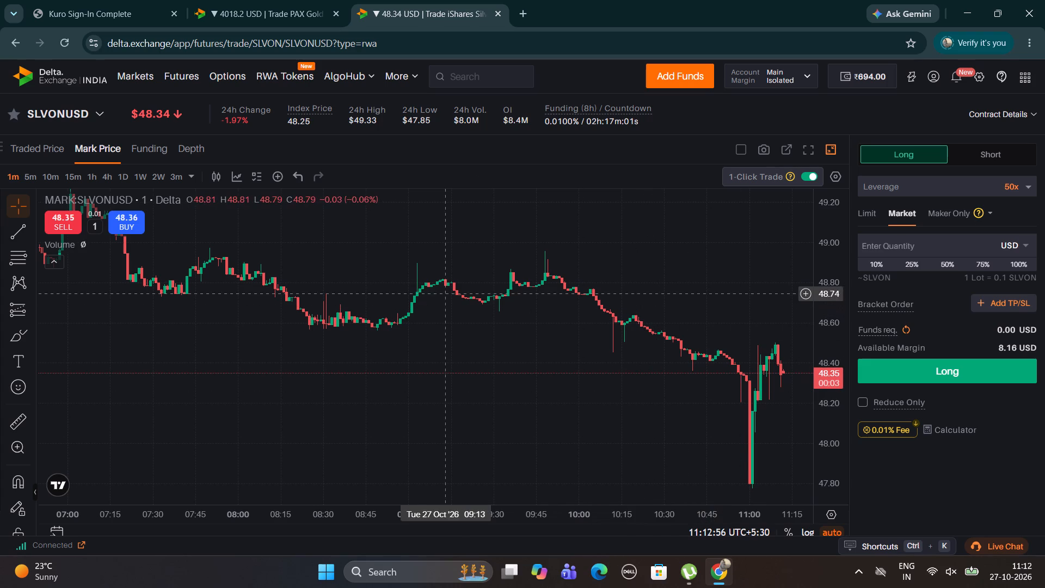
Examine the recent SLVONUSD mark-price decline and latest candles on the 4h timeframe.
click(106, 177)
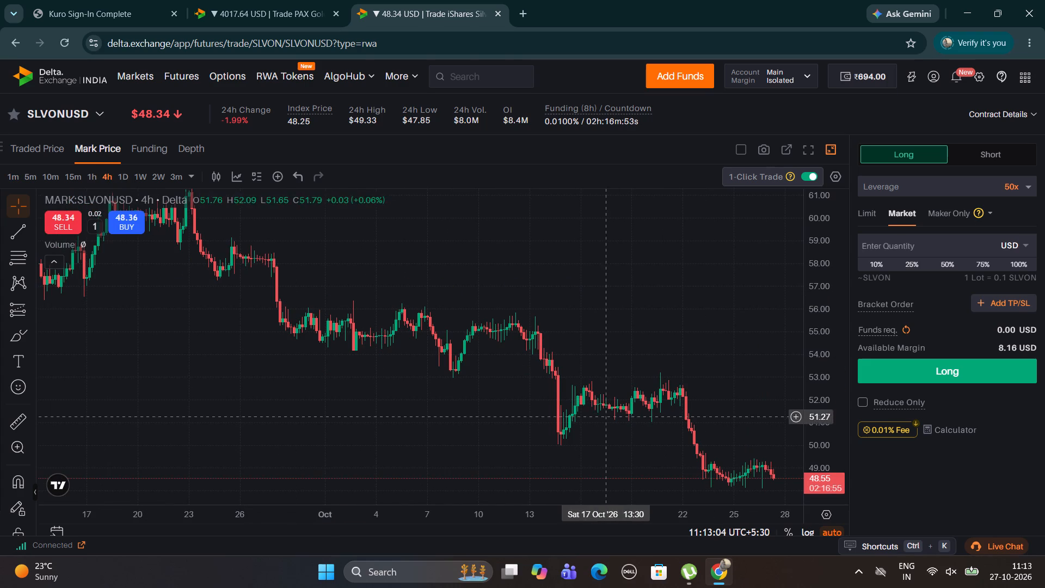
drag(605, 449, 427, 394)
drag(630, 441, 582, 371)
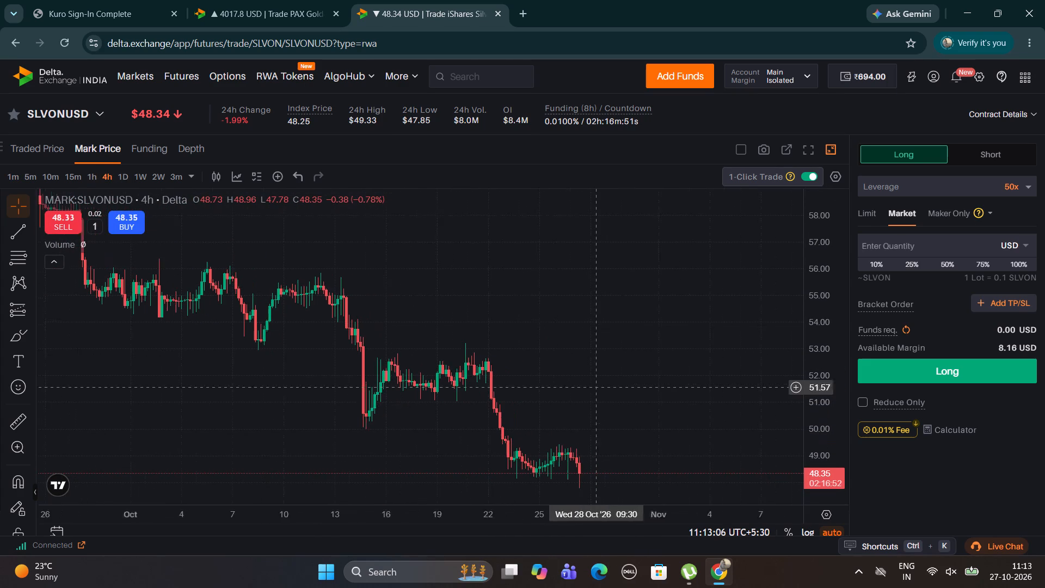
drag(582, 371, 574, 352)
click(817, 499)
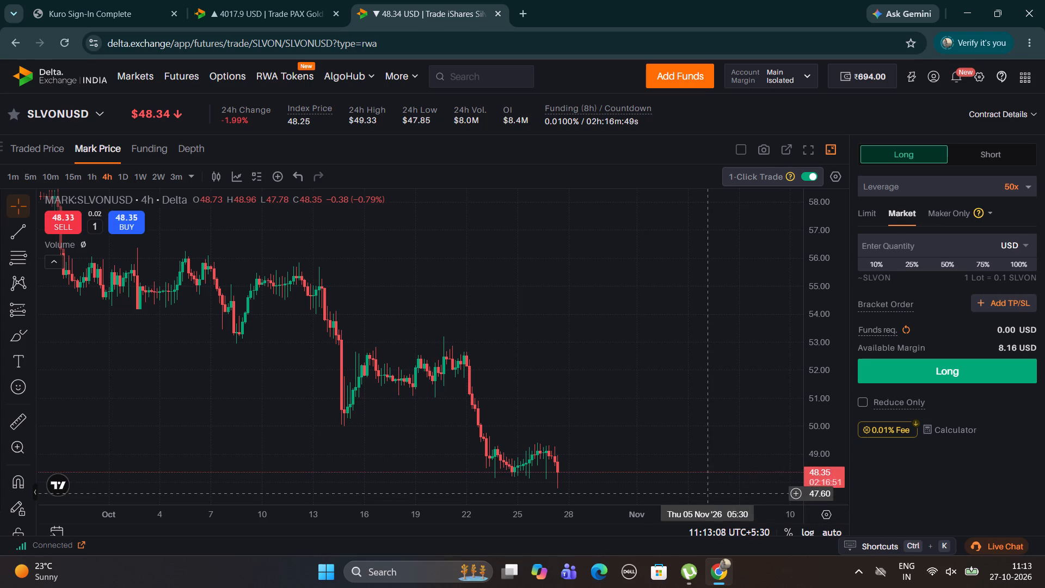
drag(705, 492, 677, 353)
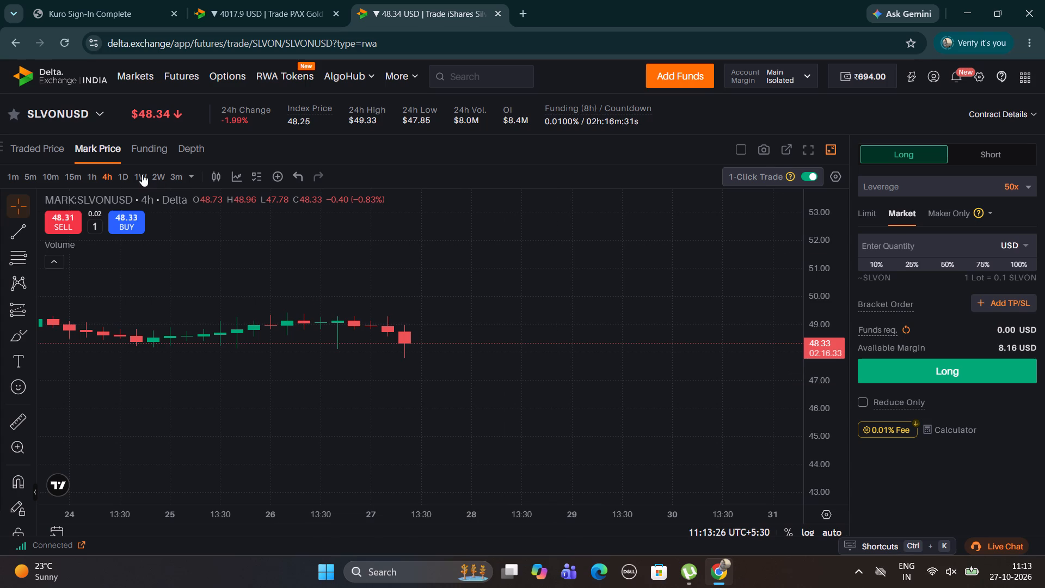
Check the recent SLVONUSD candles on the 1D timeframe and close that tab to return to PAXGUSD.
click(125, 175)
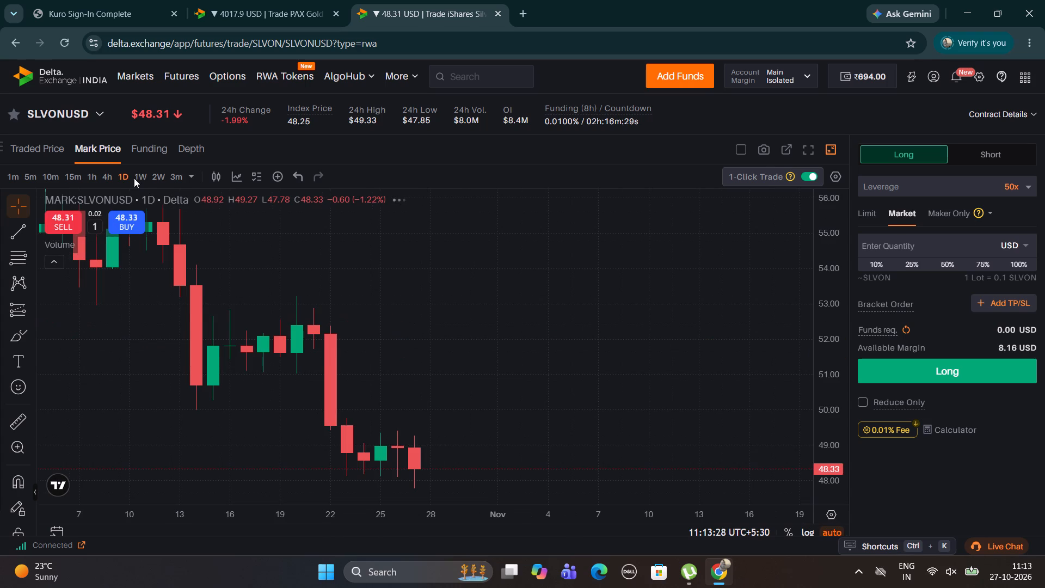
drag(391, 358, 371, 309)
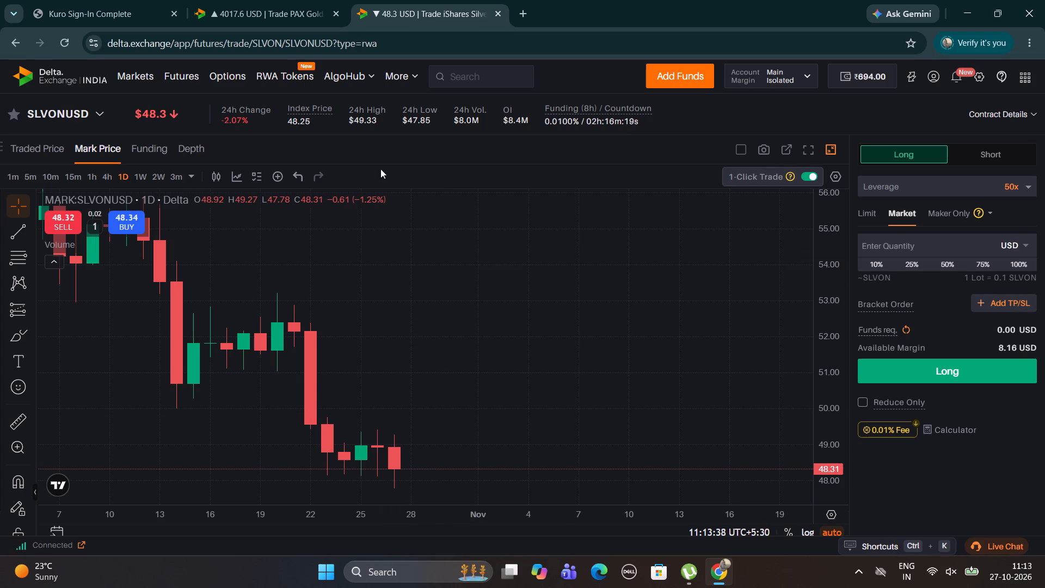
click(497, 17)
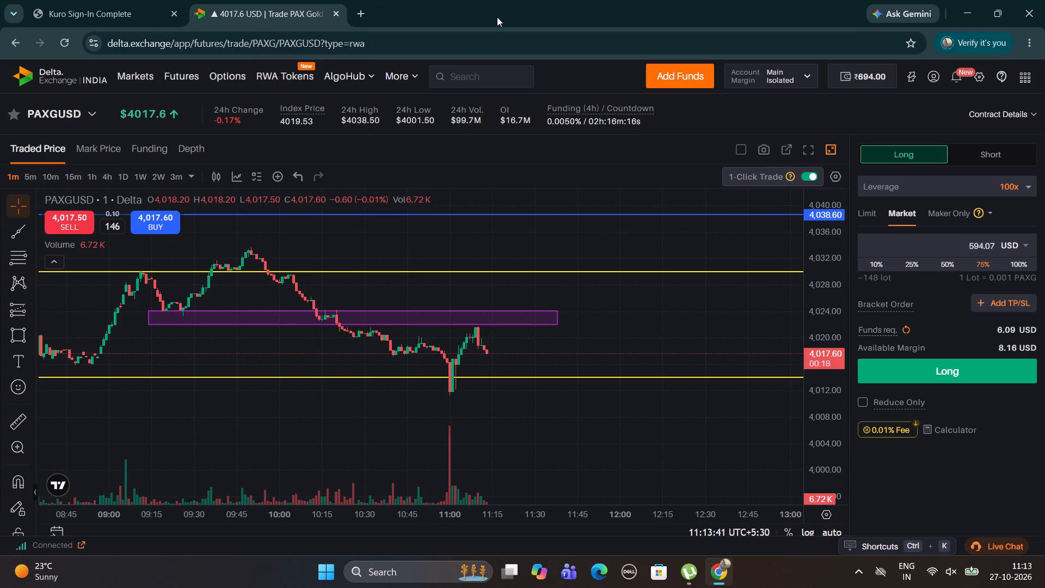
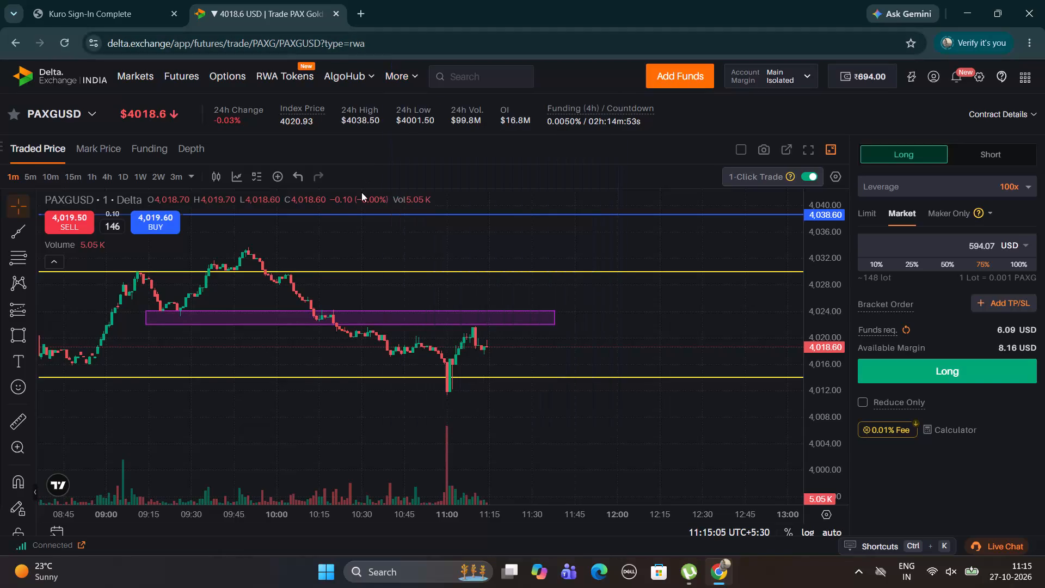
Delete the two yellow horizontal level lines near 4,014 and 4,030 from the PAXGUSD chart.
click(338, 377)
click(338, 377)
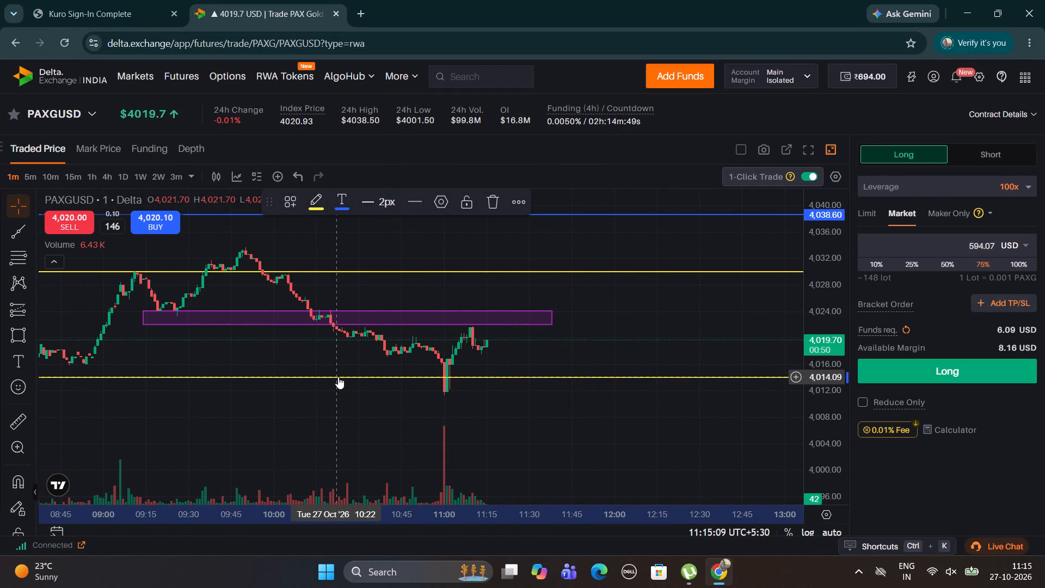
key(BackSpace)
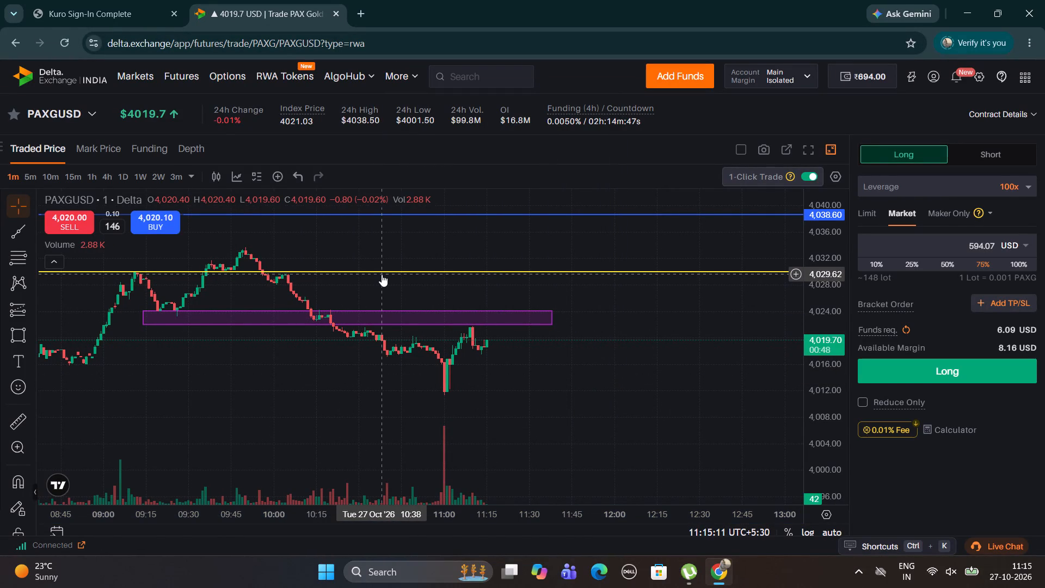
click(382, 274)
key(BackSpace)
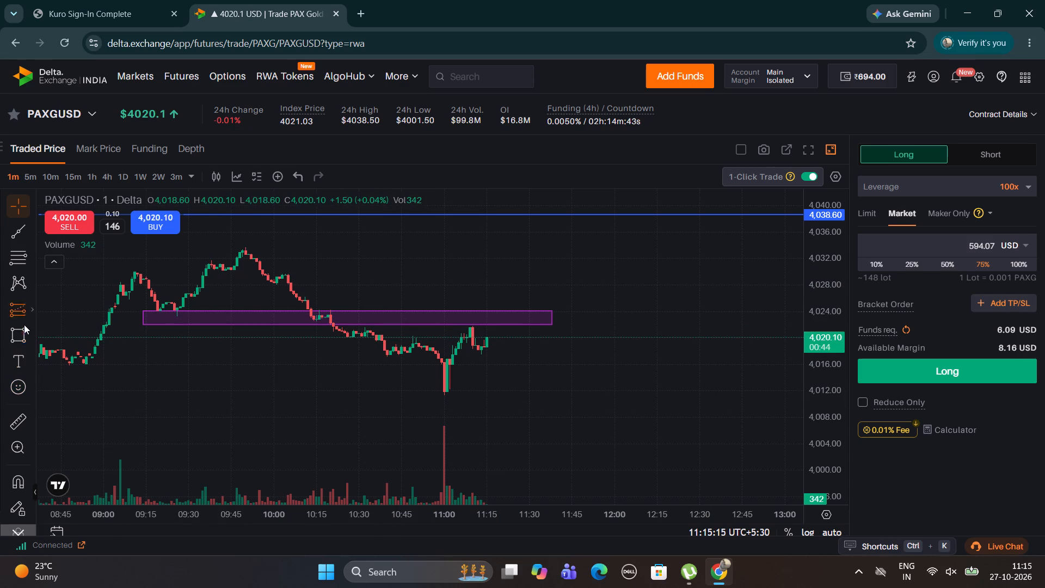
Draw a rectangle zone over the 09:45 price peak, from about 4,033.7 down to 4,030.1, spanning 09:41 to 12:04.
click(16, 336)
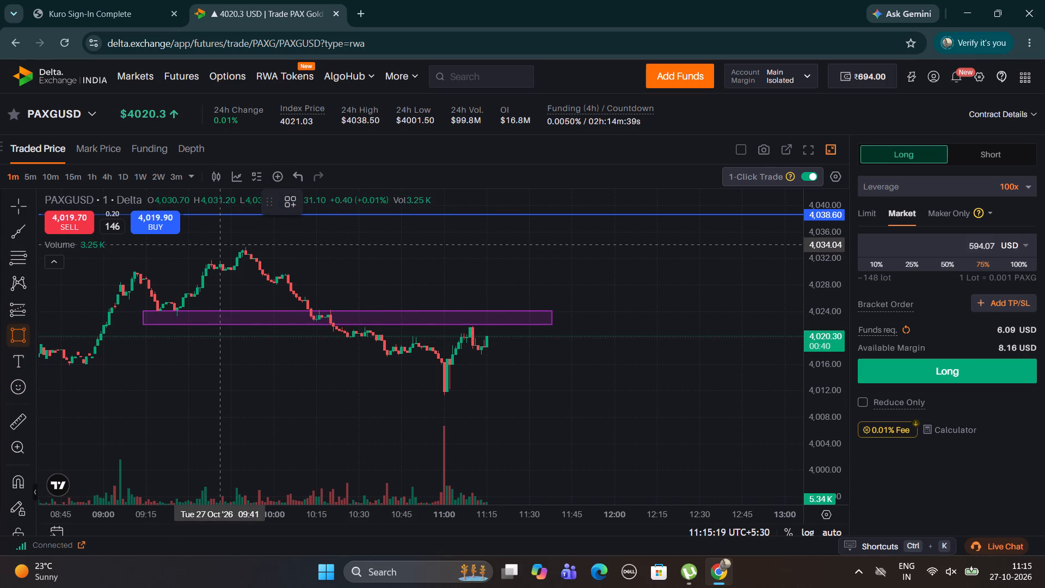
click(220, 247)
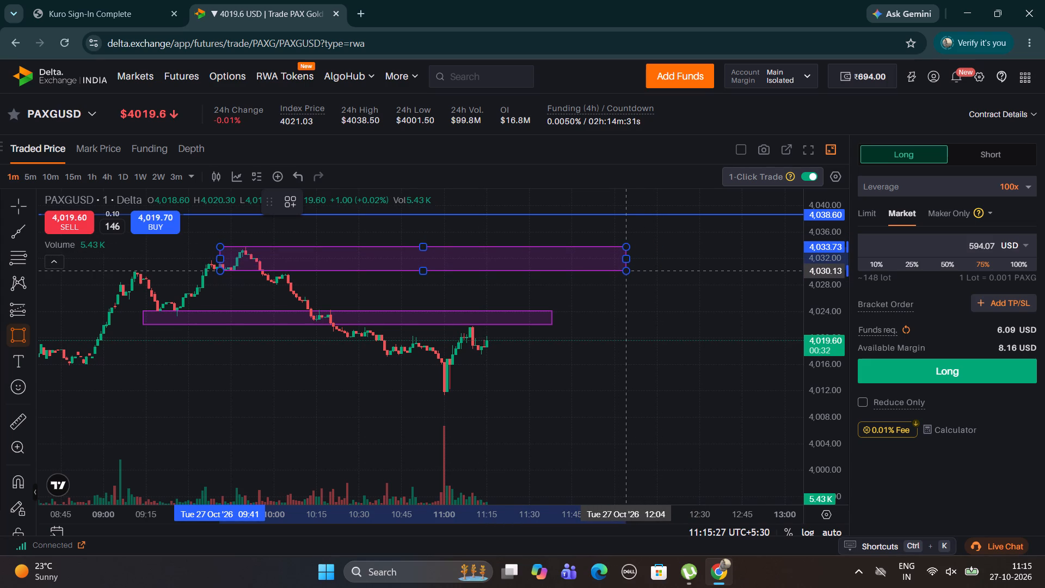
click(625, 271)
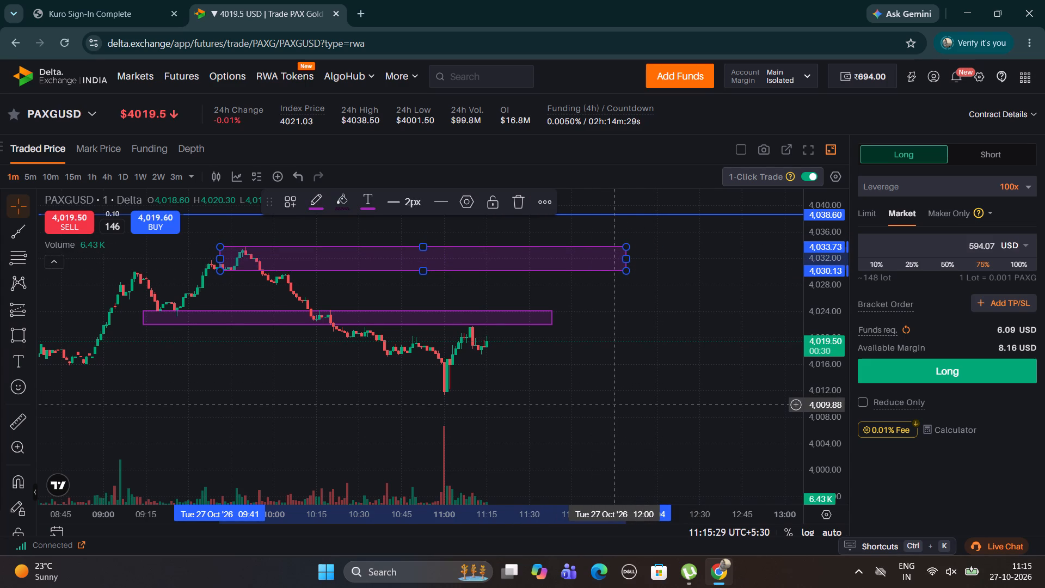
click(614, 405)
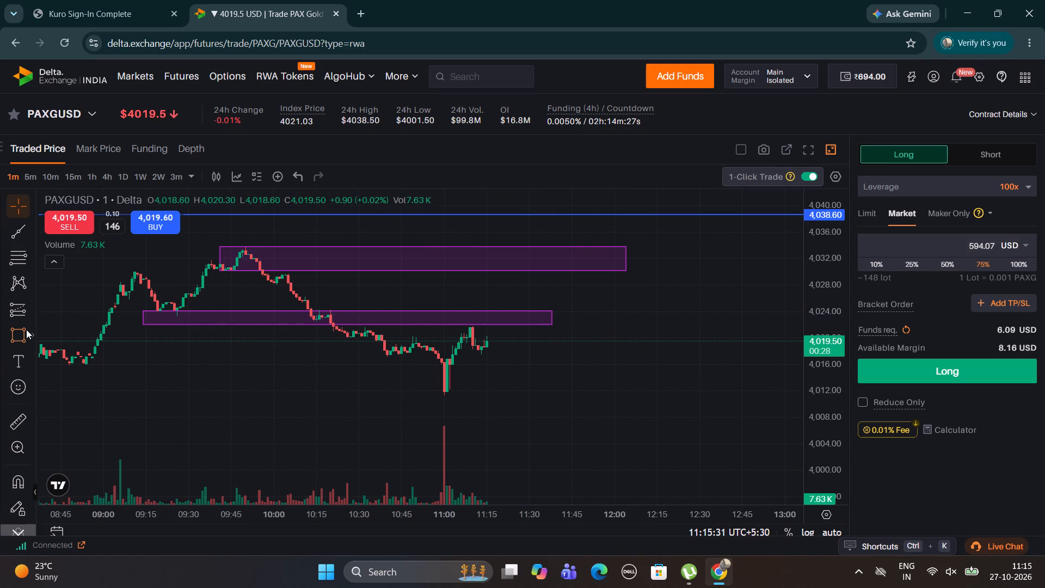
Draw a rectangle zone around the 11:00 low, from about 4,013.5 down to 4,011.2, spanning 10:43 to about 11:53.
click(20, 330)
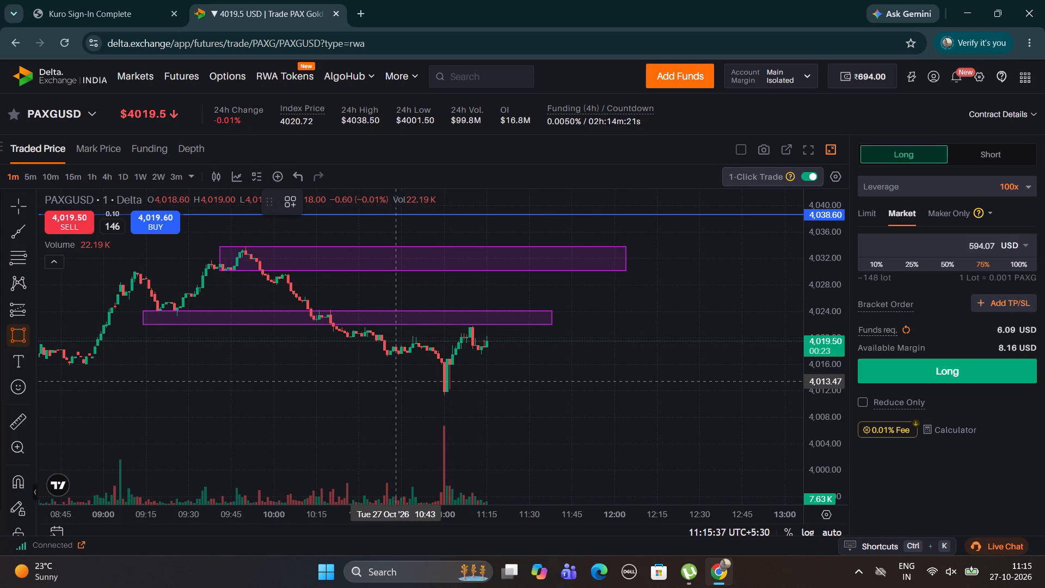
click(395, 381)
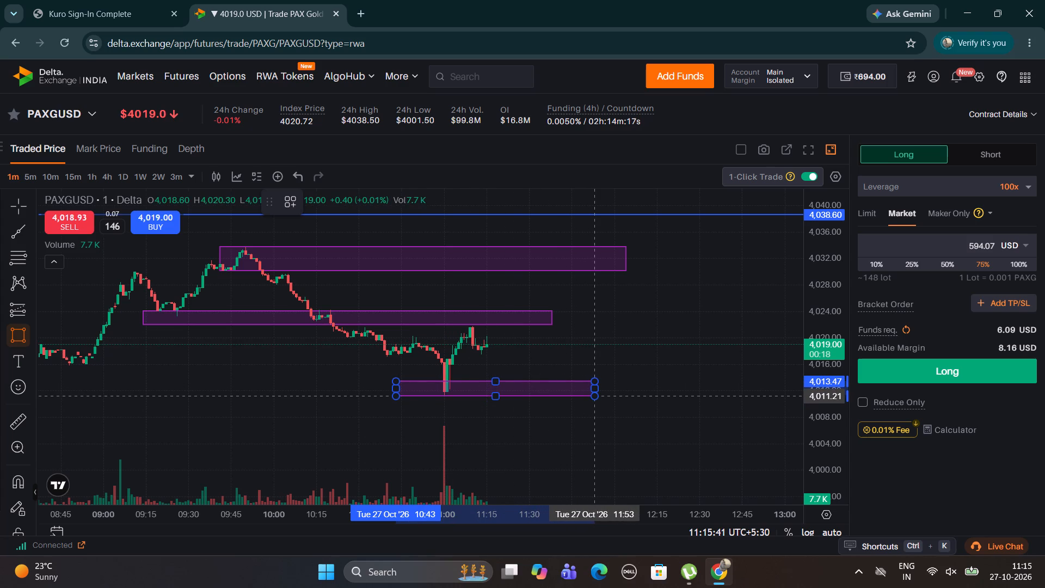
click(594, 396)
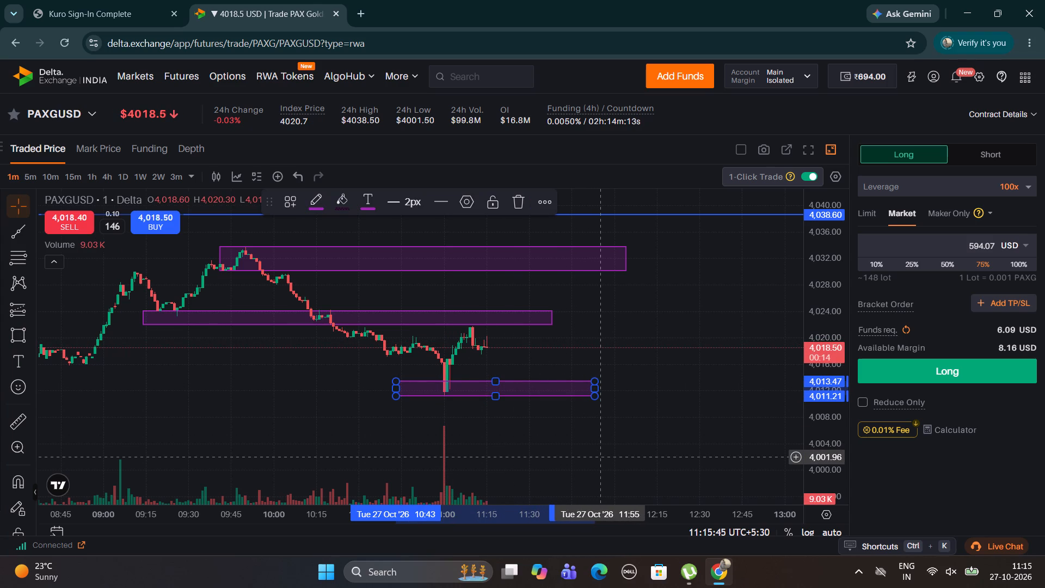
click(602, 458)
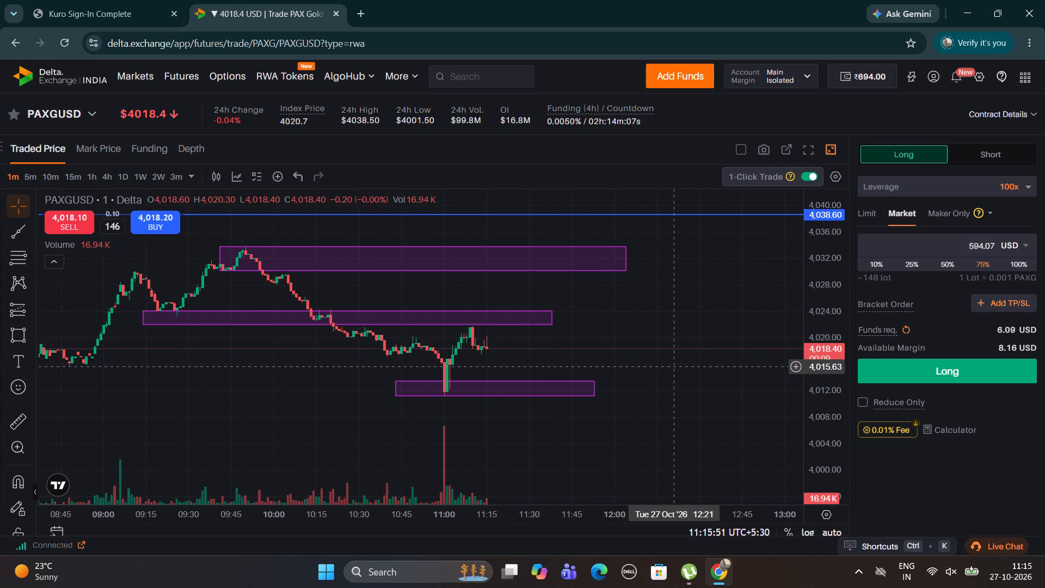
Recolour the highest rectangle zone, giving it an amber-yellow border and orange text.
click(575, 266)
double_click(575, 266)
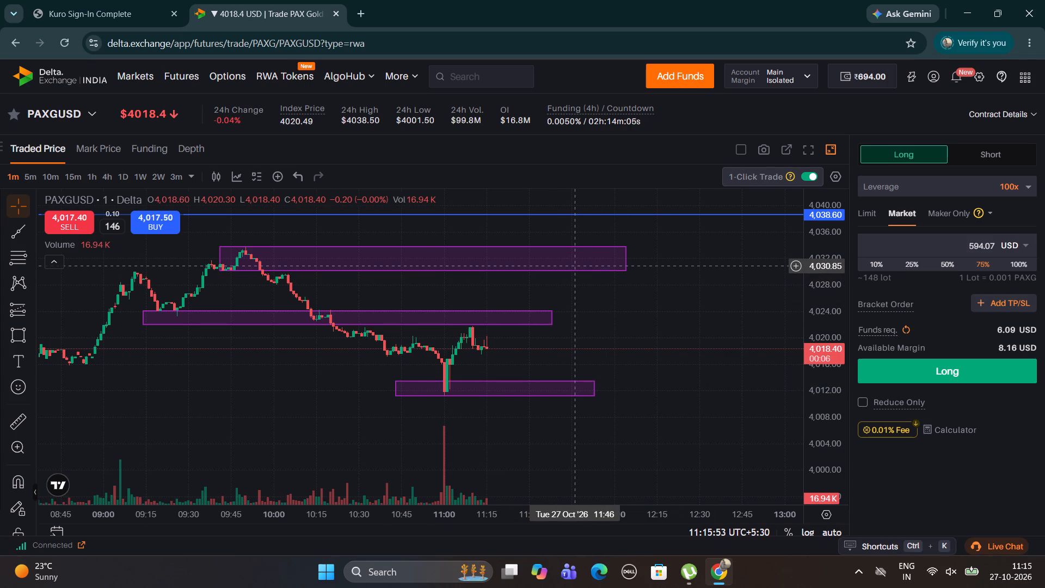
click(606, 260)
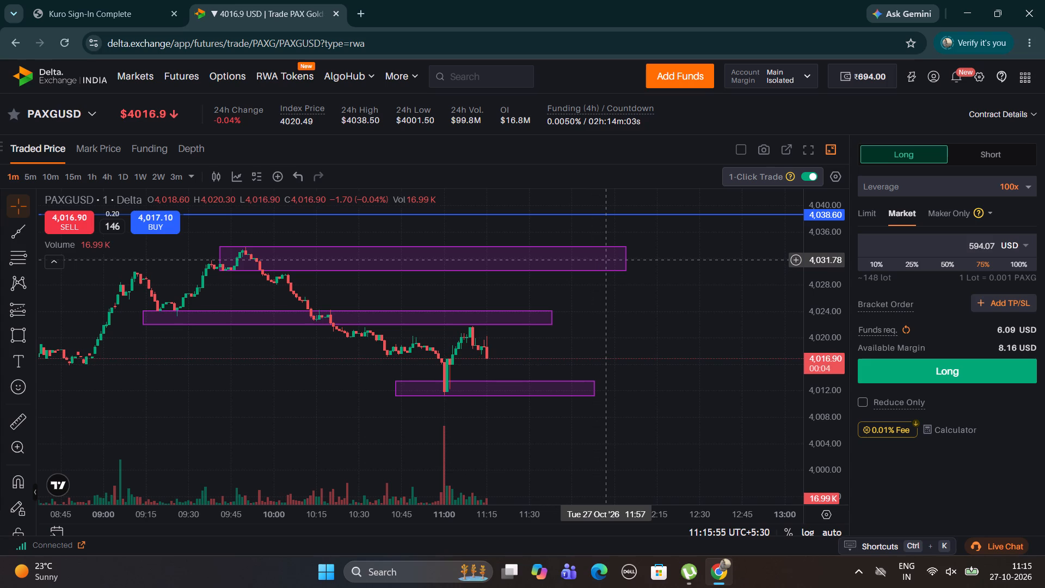
click(606, 260)
click(618, 271)
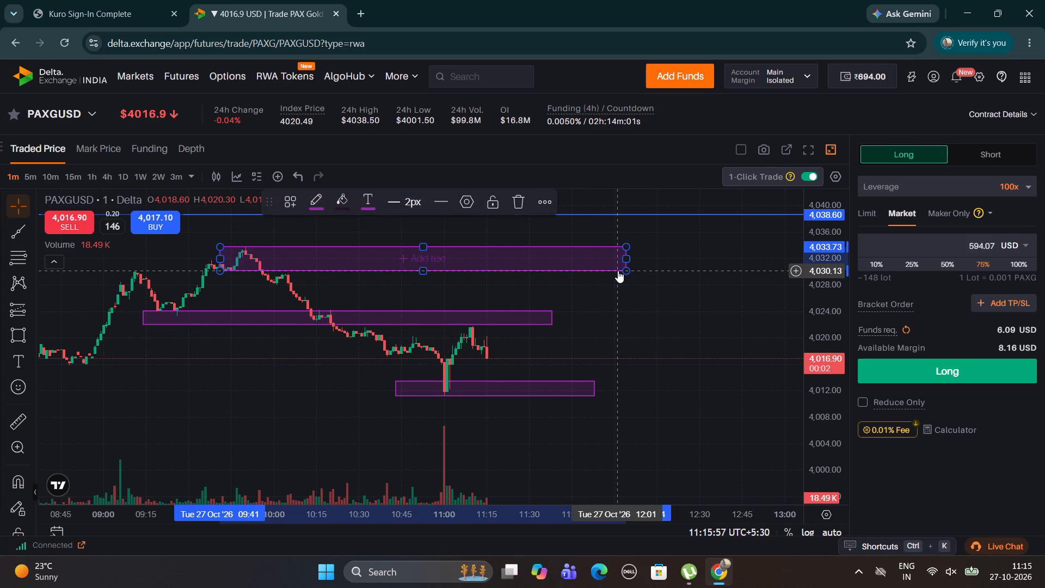
click(320, 213)
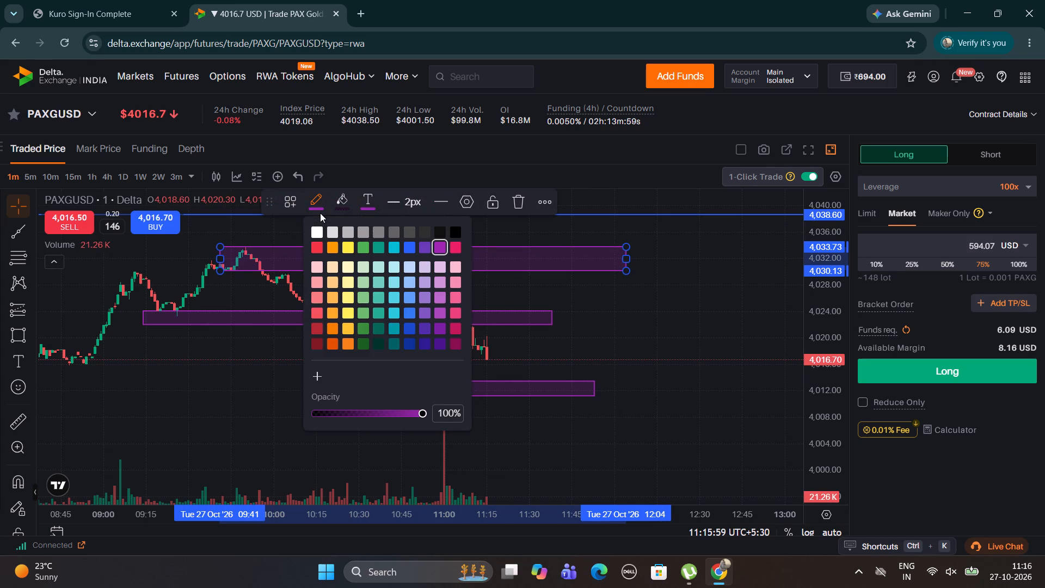
click(363, 250)
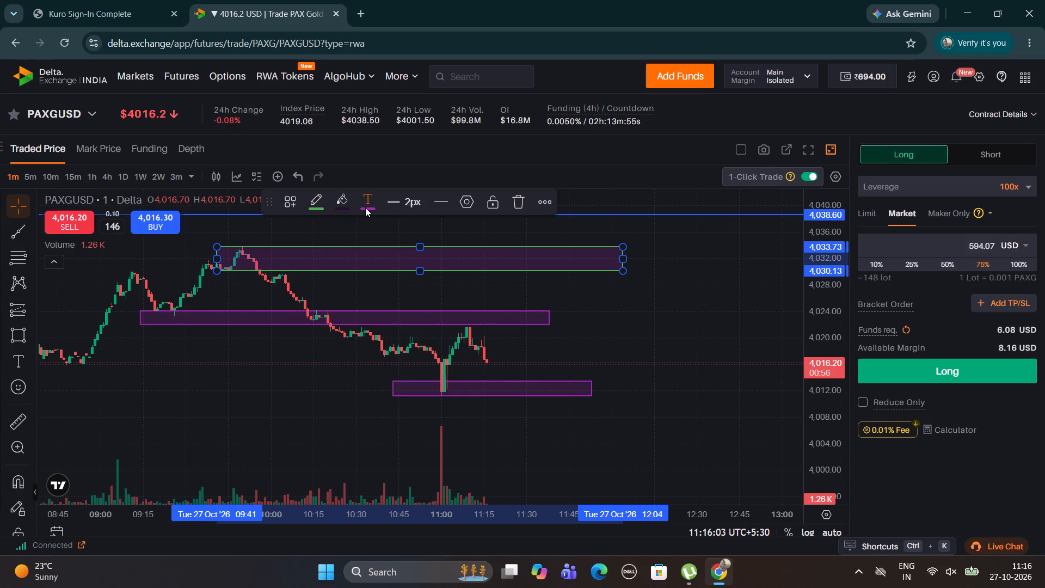
click(365, 207)
click(386, 251)
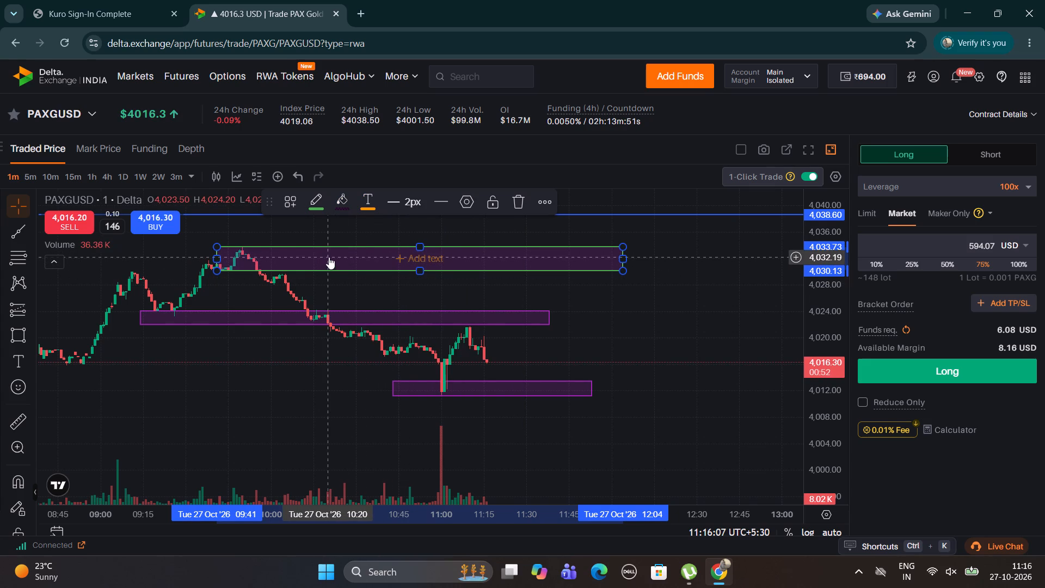
click(315, 199)
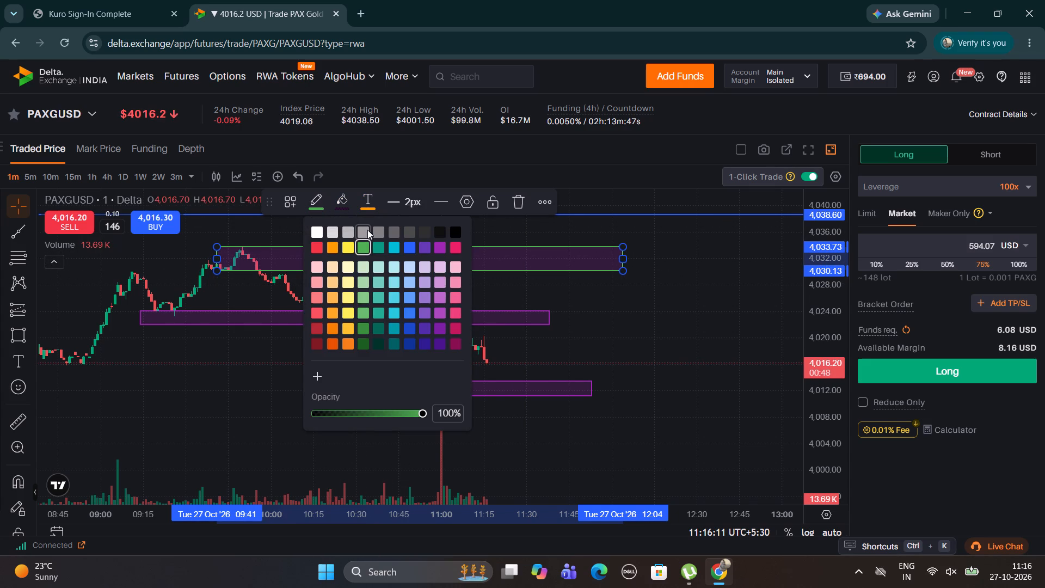
click(377, 233)
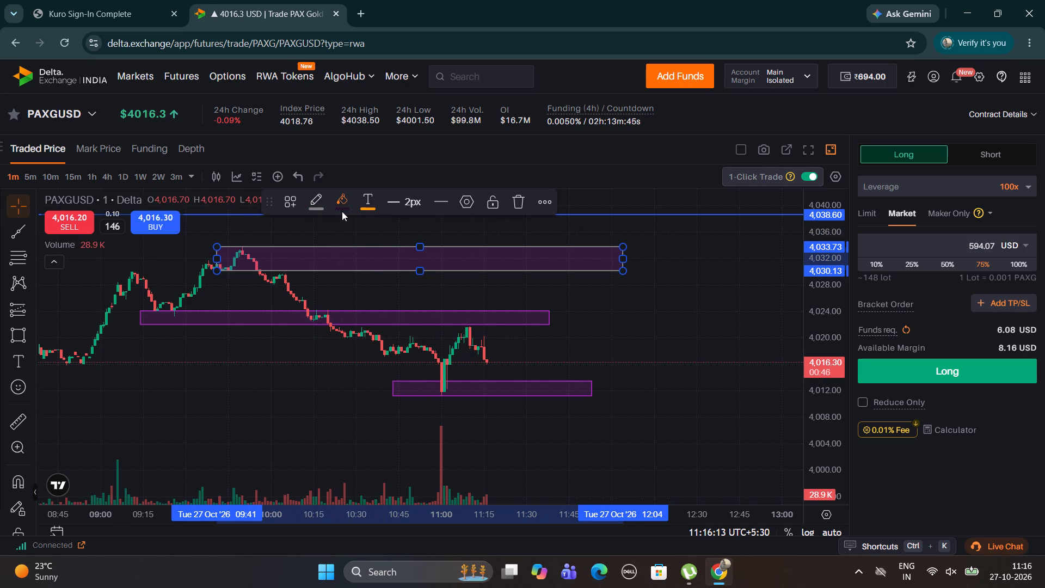
click(319, 203)
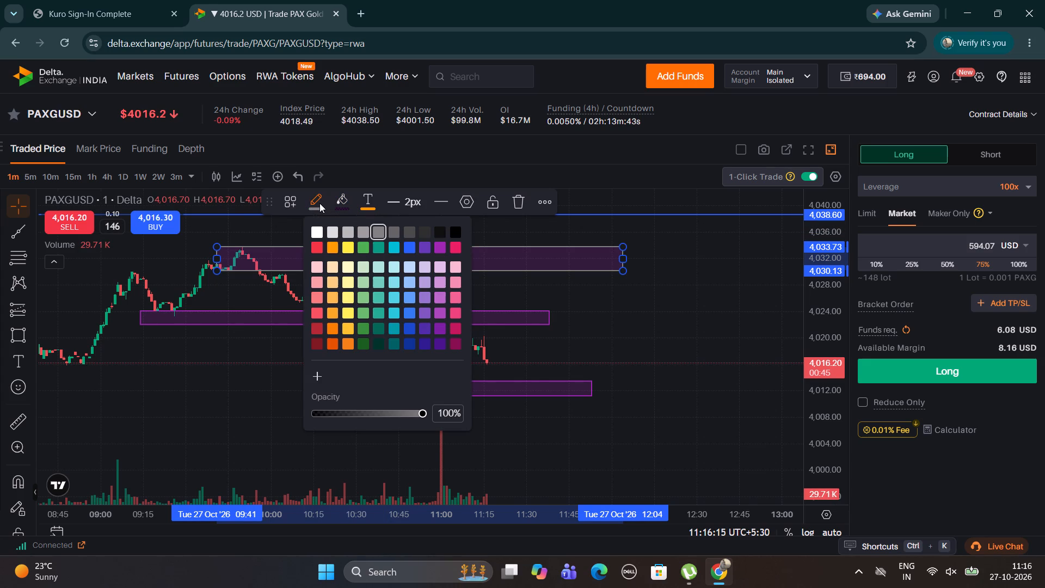
click(347, 330)
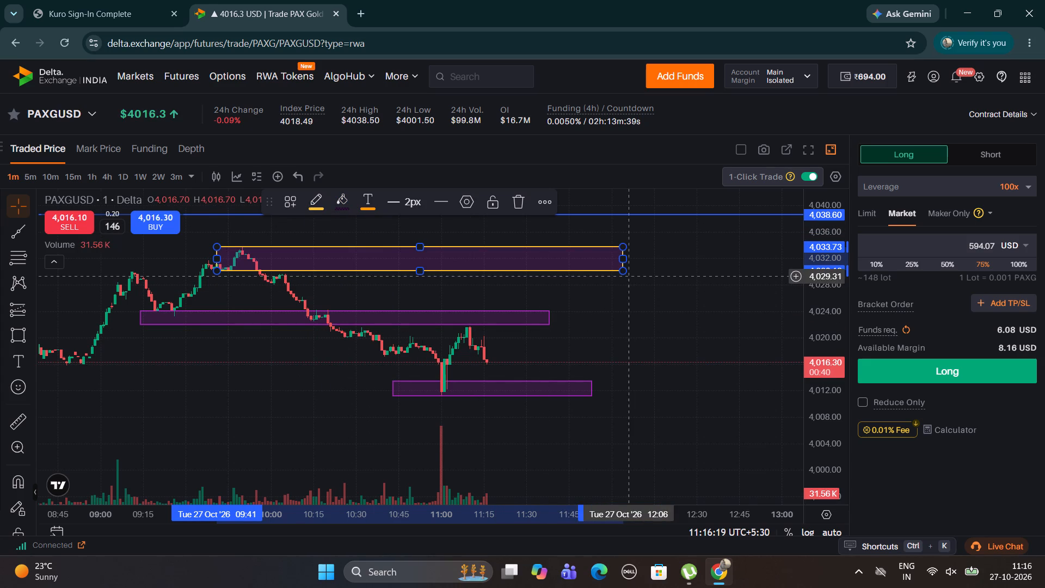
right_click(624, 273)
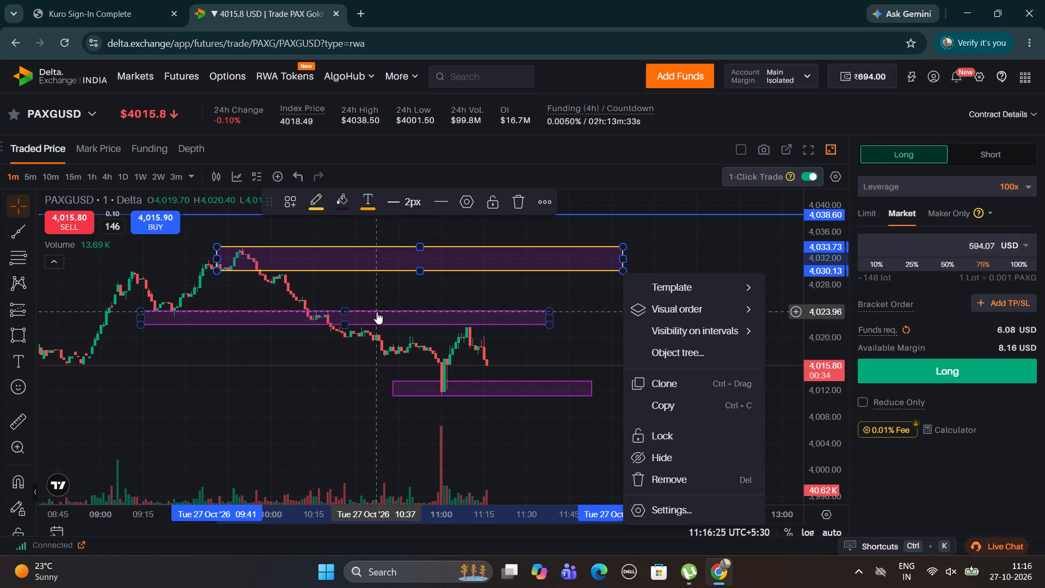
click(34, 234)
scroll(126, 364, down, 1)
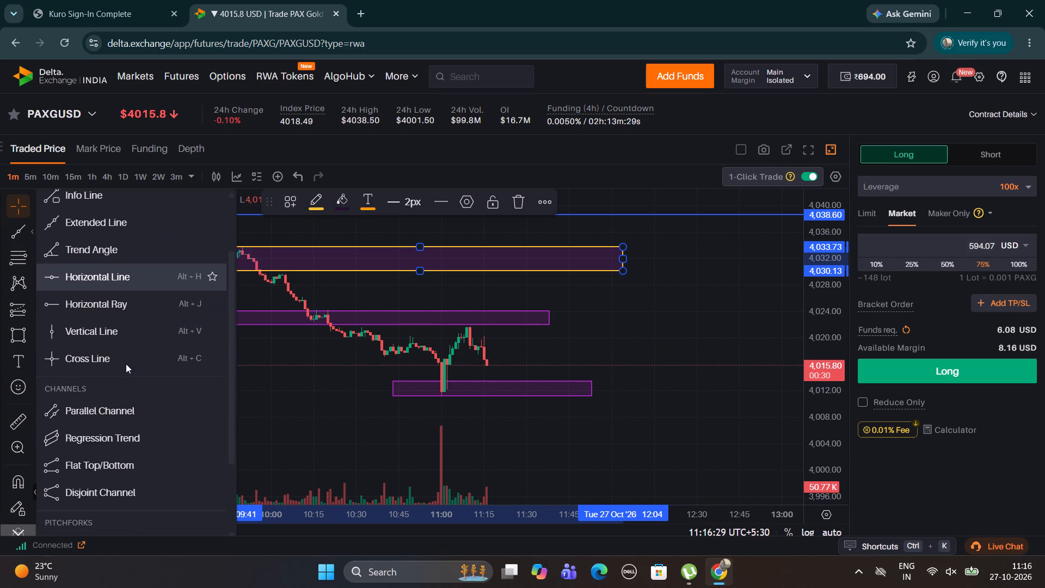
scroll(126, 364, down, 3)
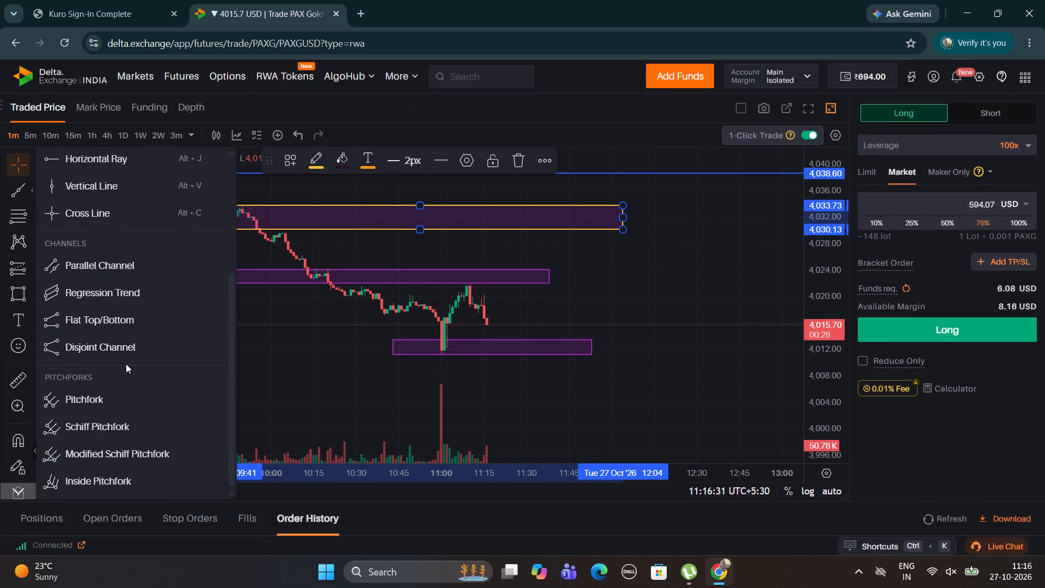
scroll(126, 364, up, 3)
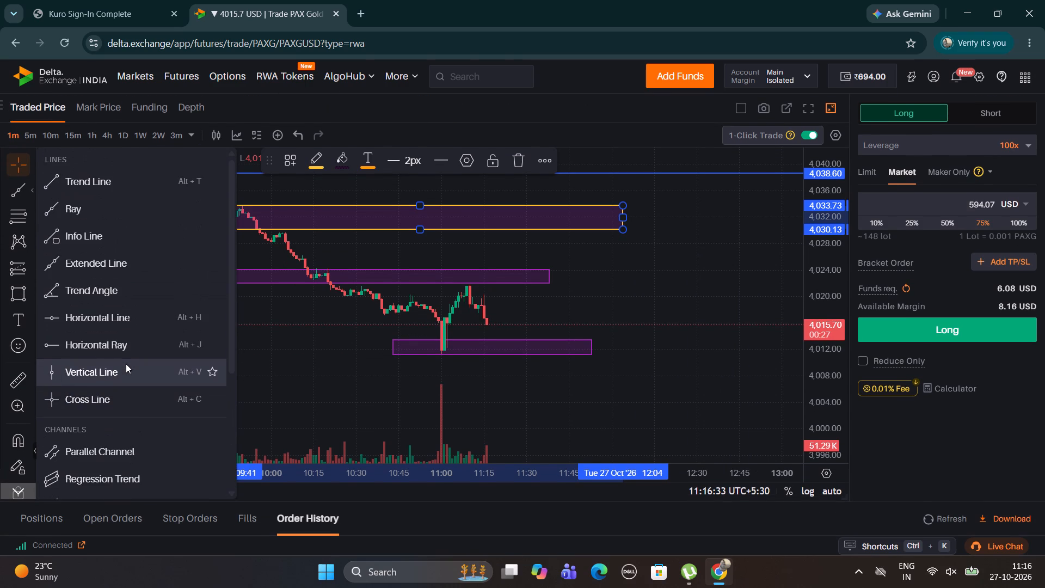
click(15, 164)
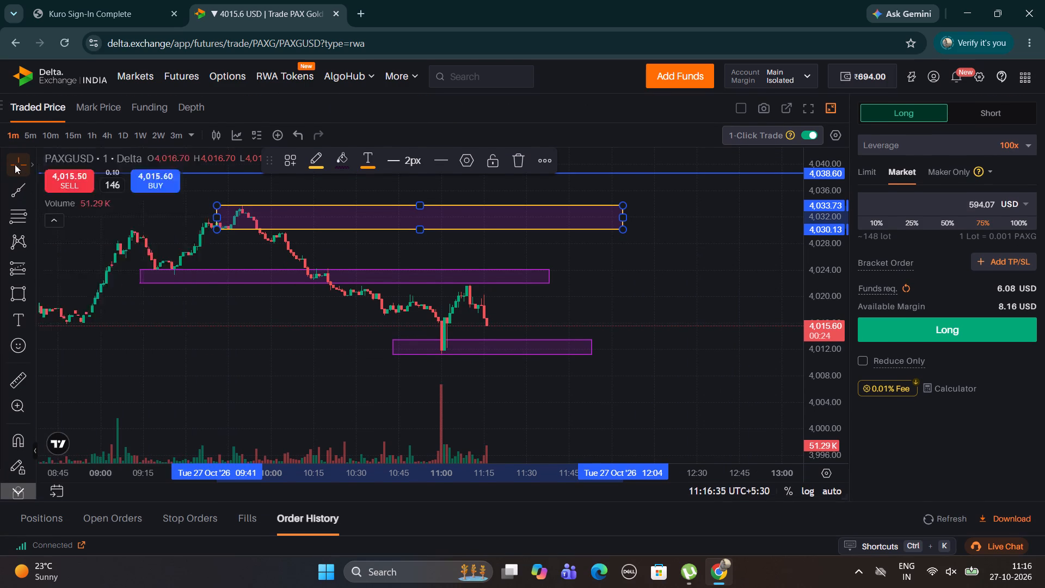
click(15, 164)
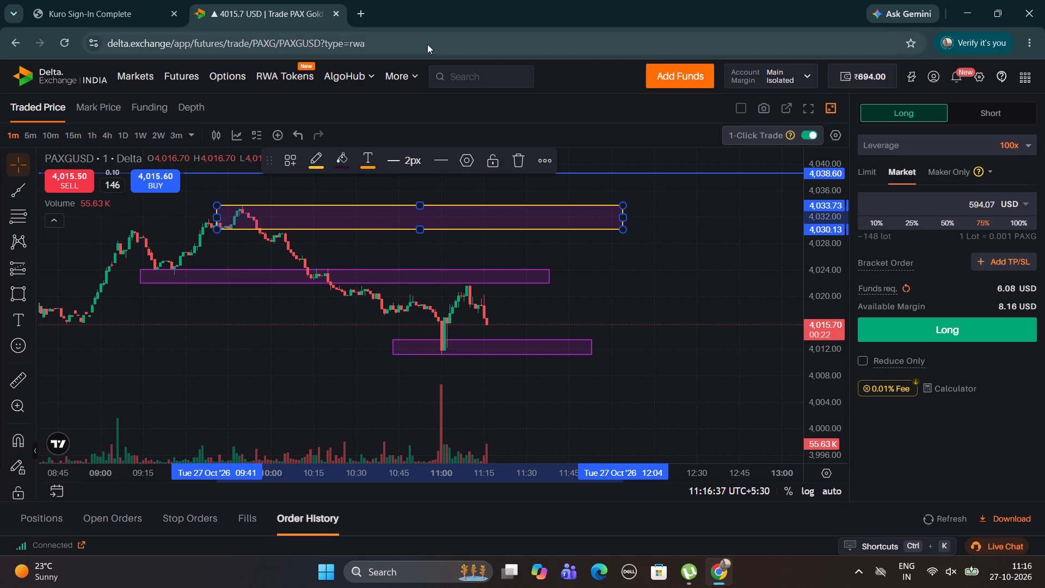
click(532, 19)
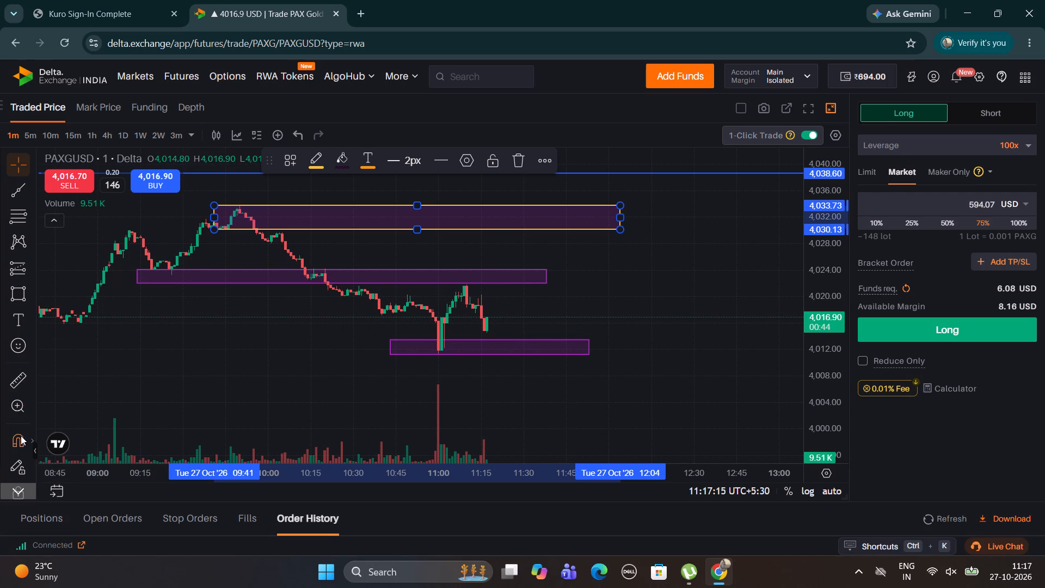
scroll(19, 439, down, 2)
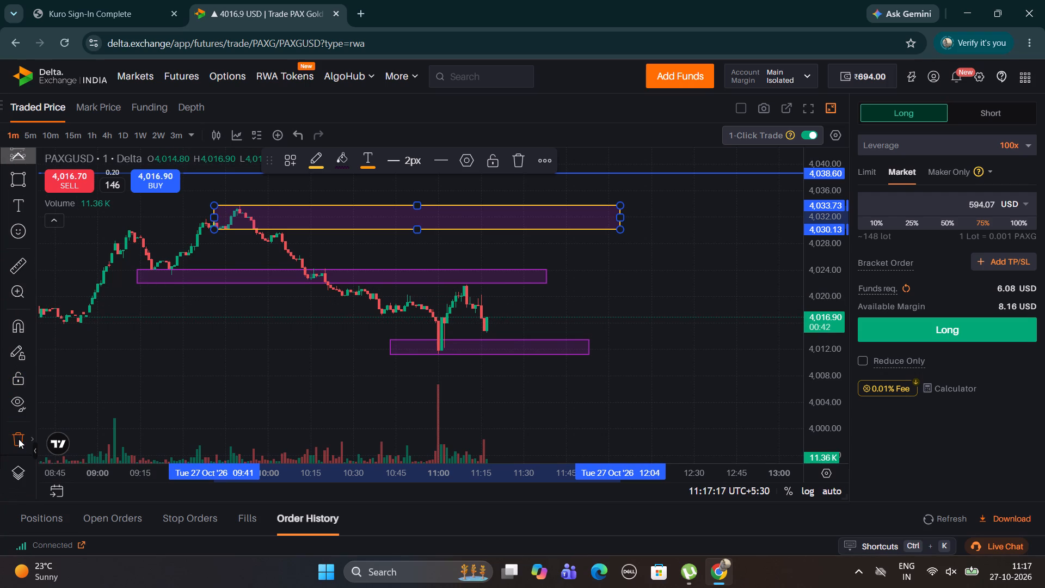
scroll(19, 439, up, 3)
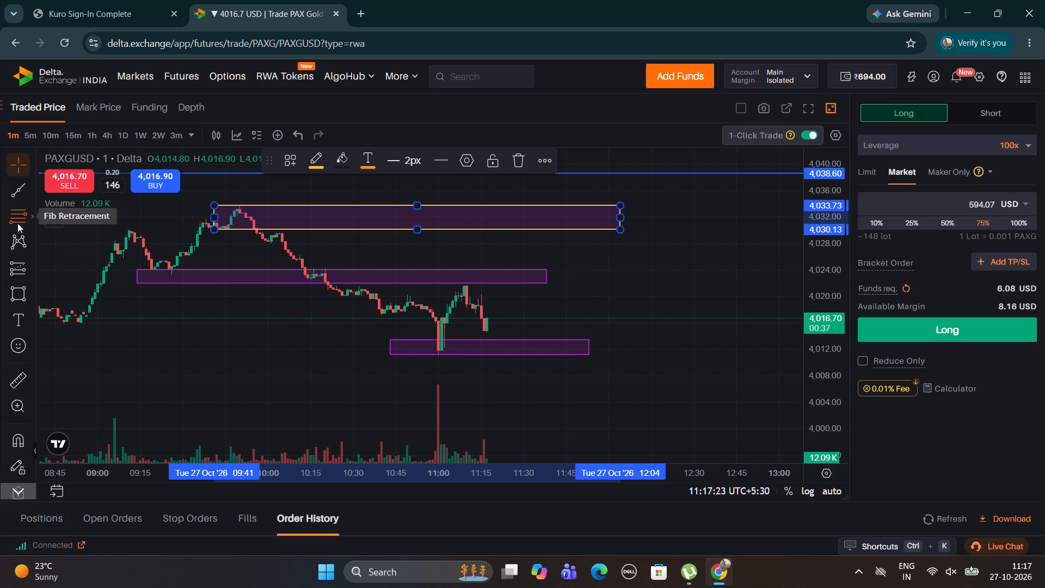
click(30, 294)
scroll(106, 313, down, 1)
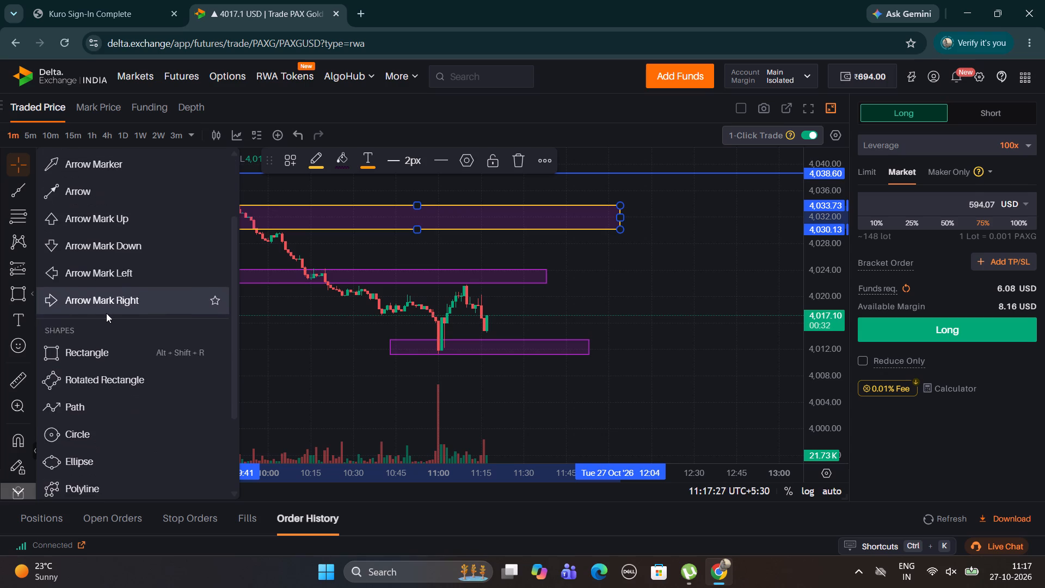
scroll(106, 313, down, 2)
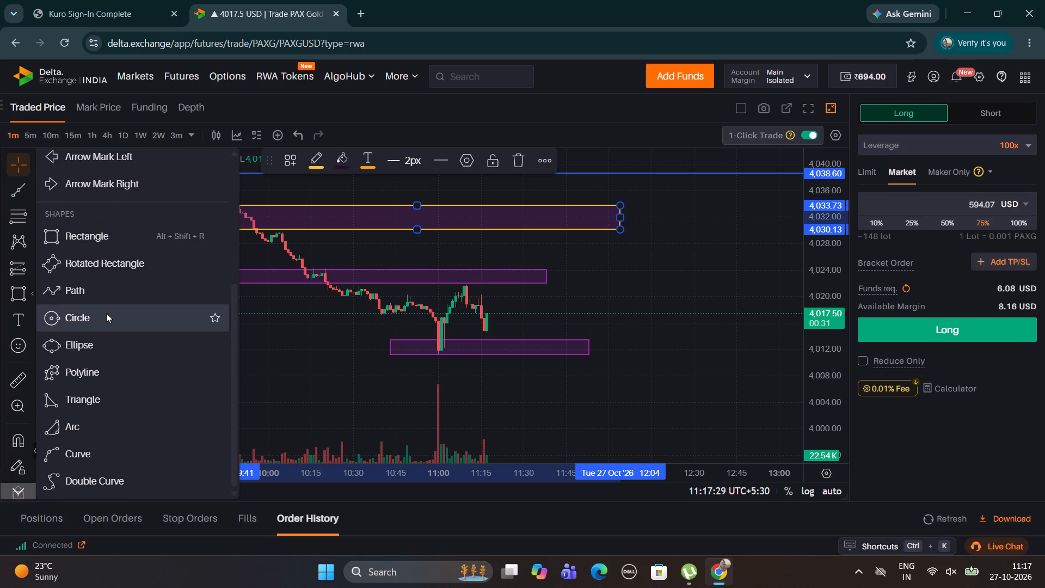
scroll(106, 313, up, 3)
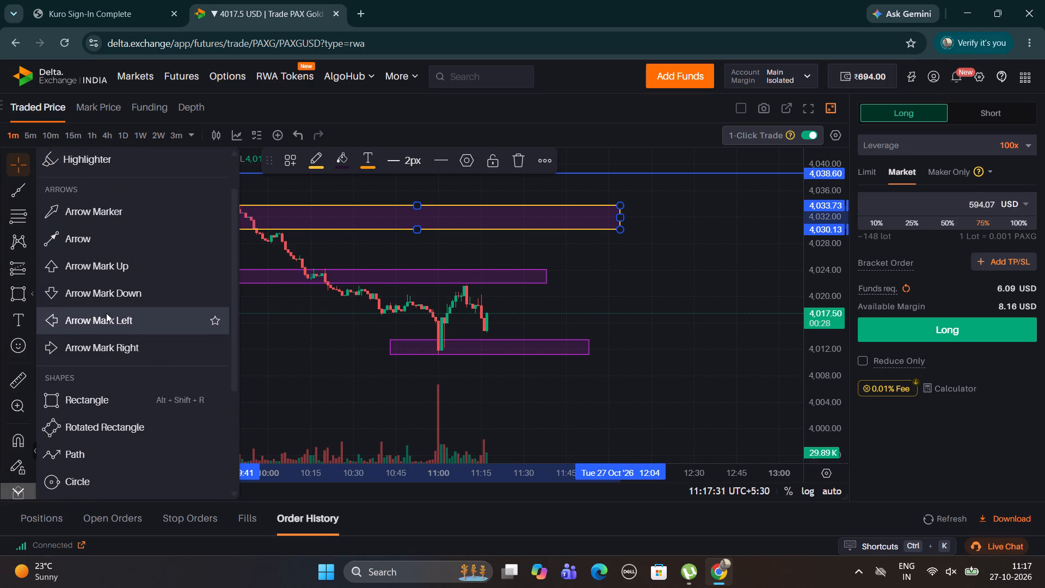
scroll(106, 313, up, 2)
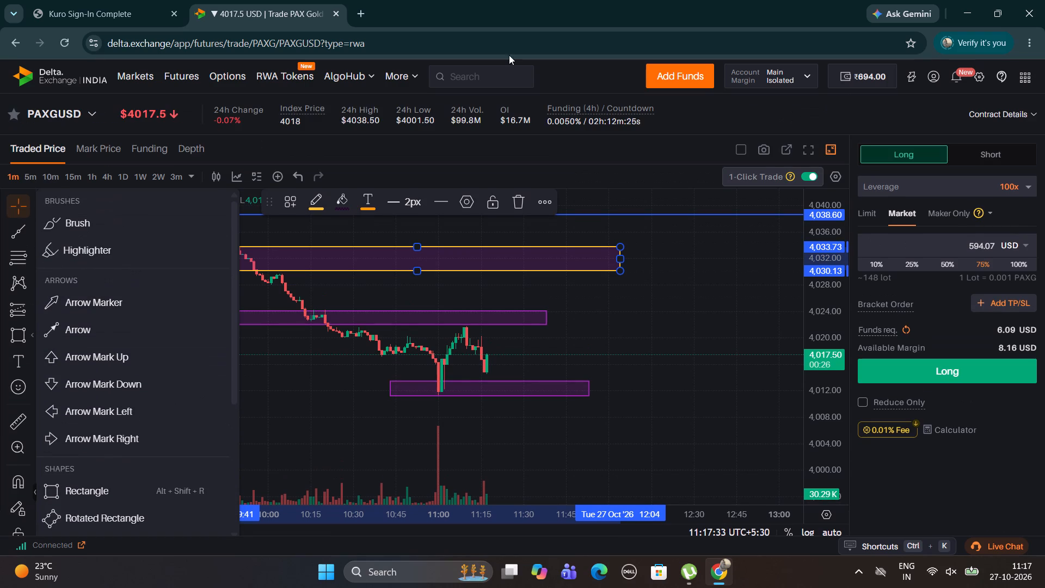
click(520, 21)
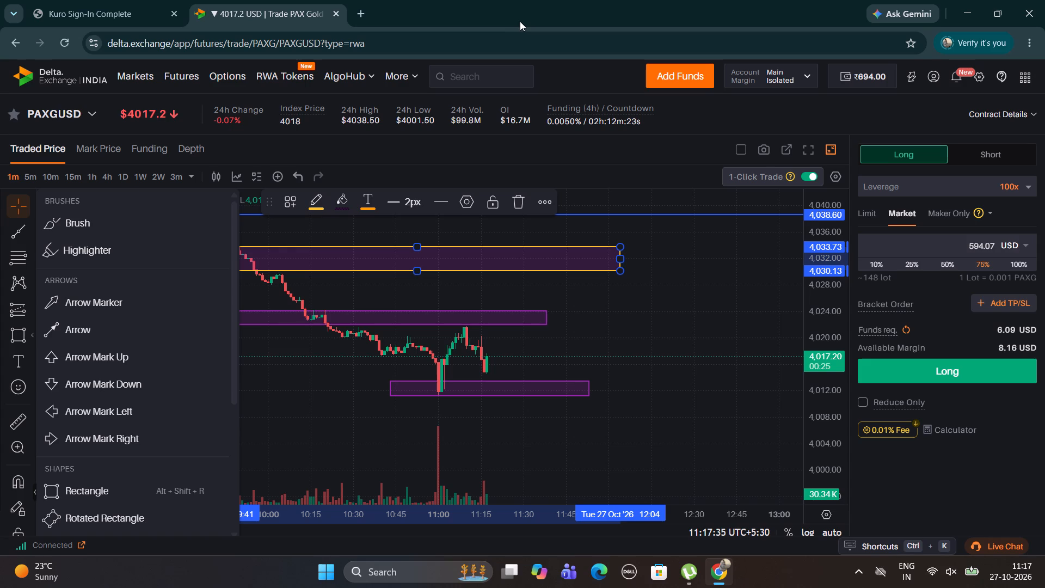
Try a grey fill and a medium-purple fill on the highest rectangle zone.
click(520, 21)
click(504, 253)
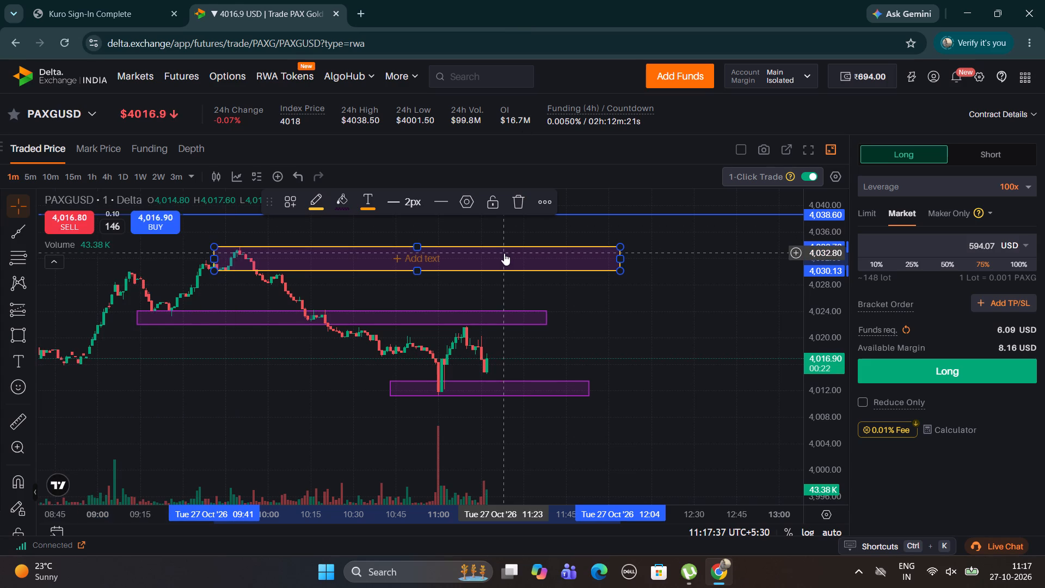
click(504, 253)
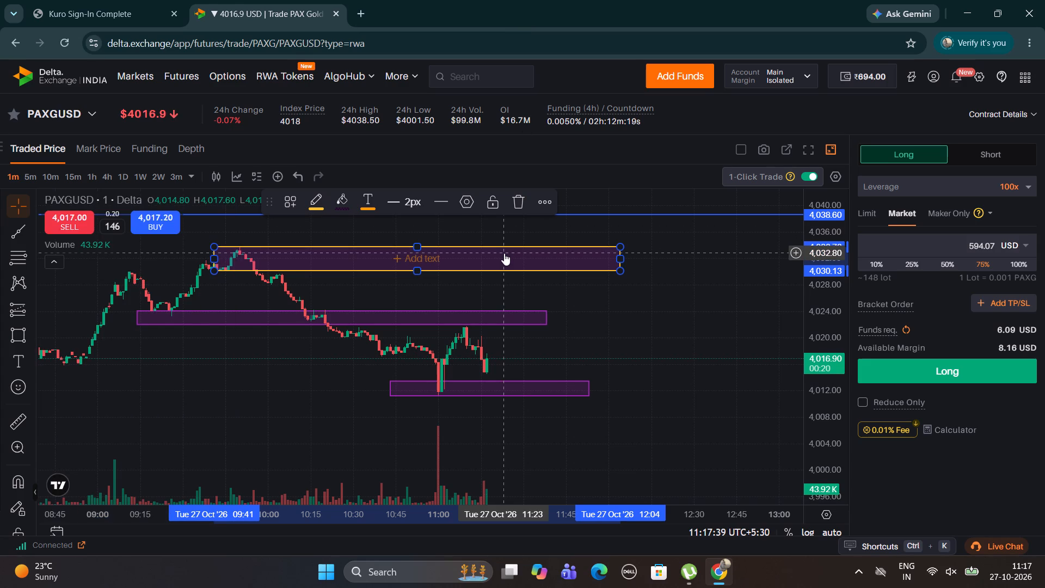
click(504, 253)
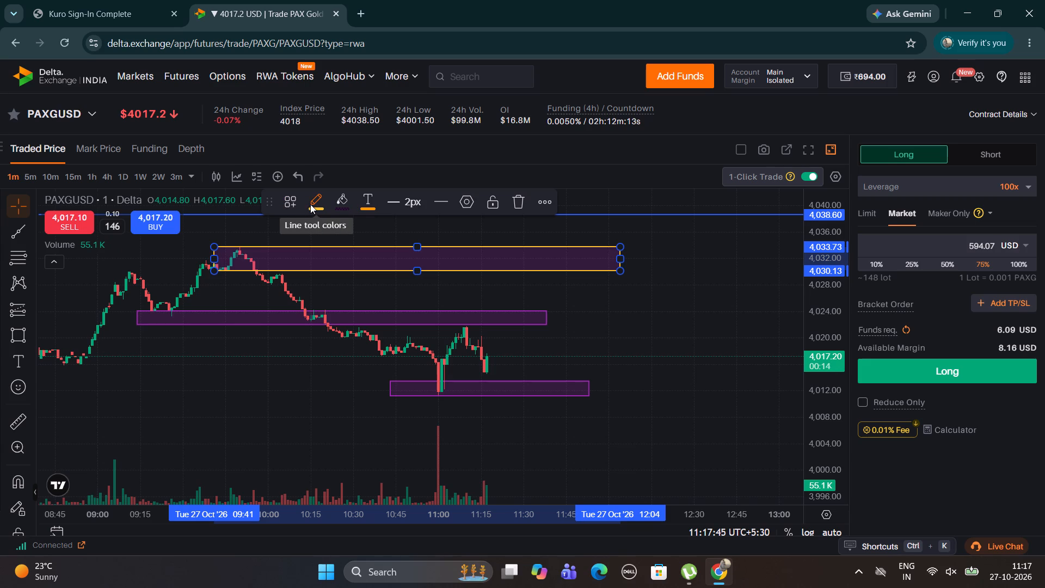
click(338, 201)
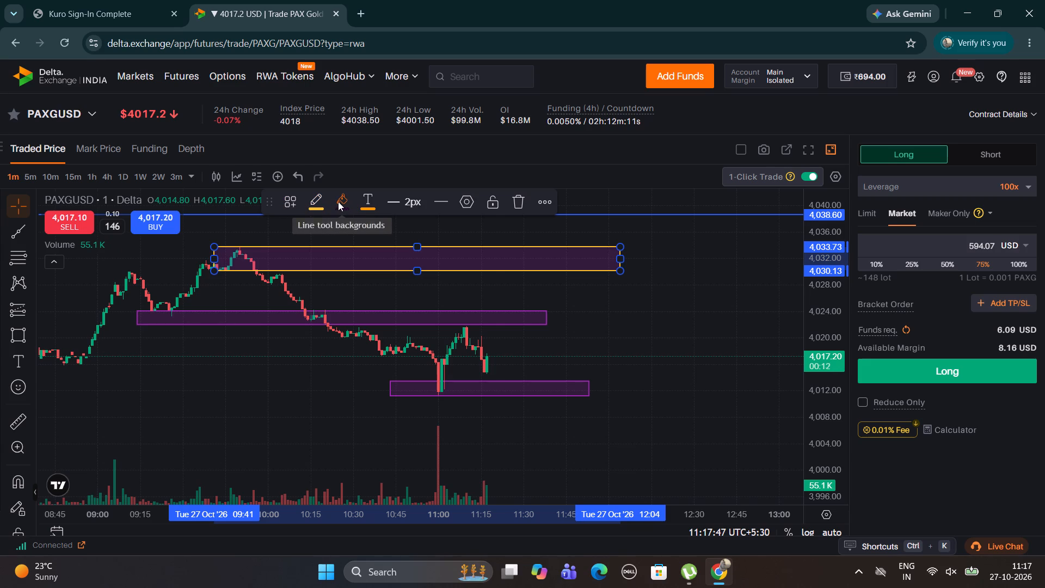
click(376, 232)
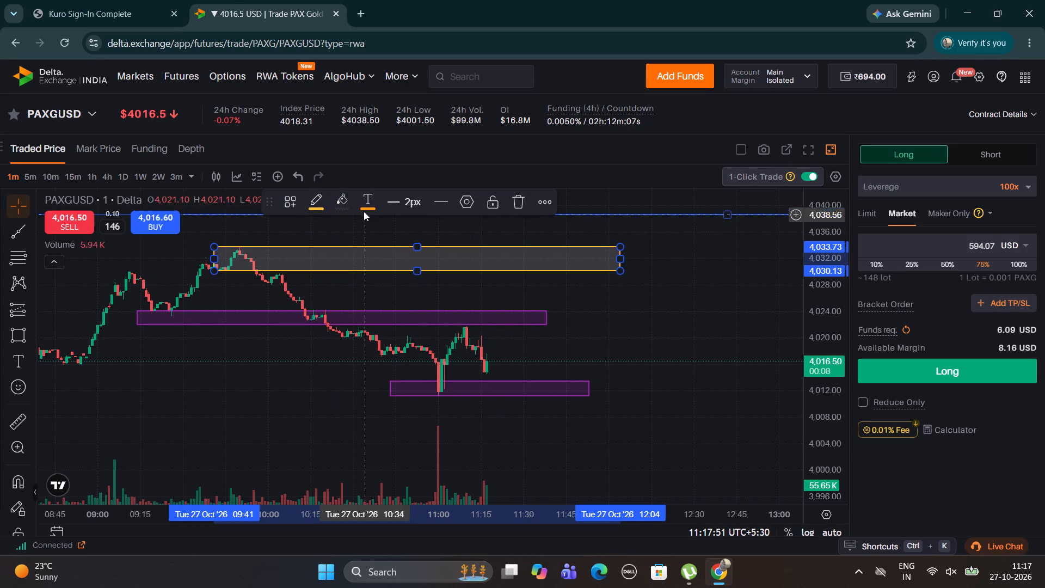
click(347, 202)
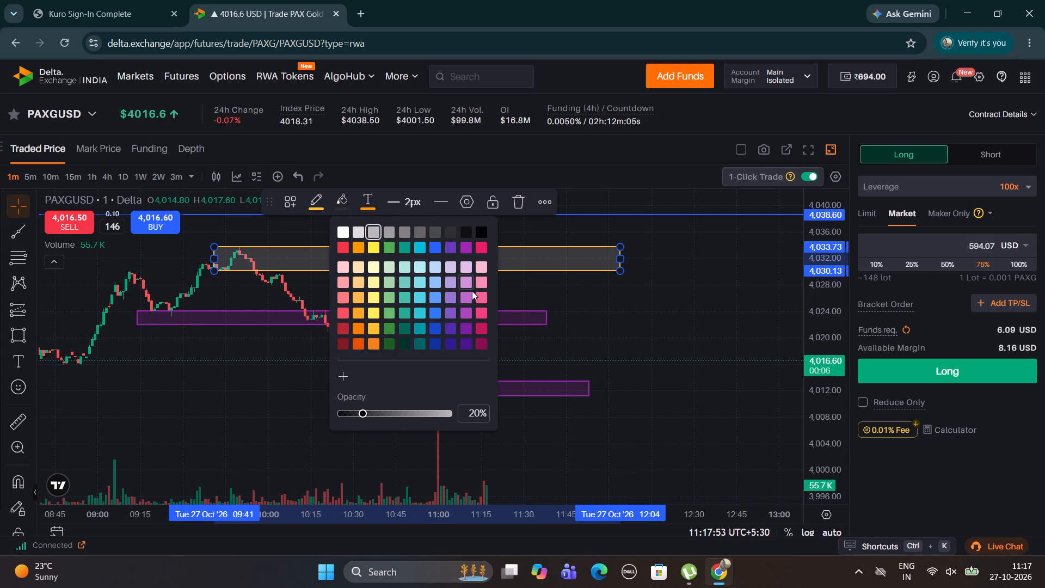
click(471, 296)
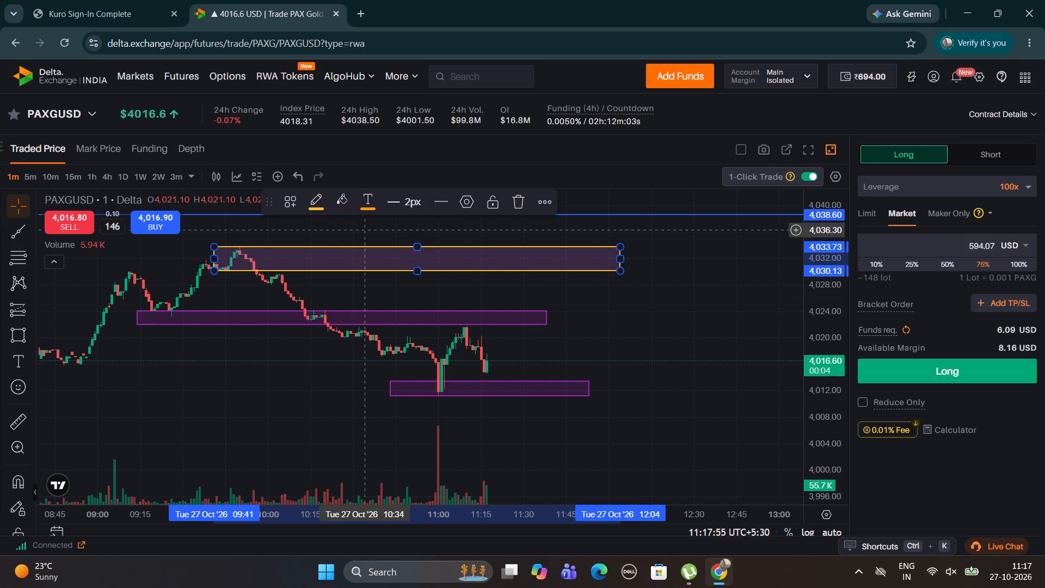
Recolour the highest rectangle zone with a green border and a green background fill.
click(320, 212)
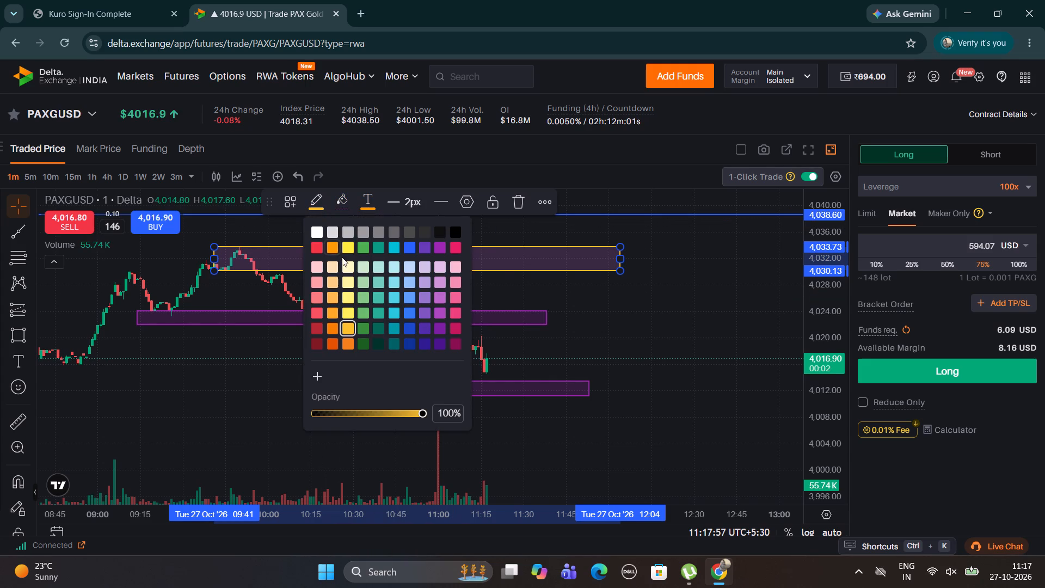
click(364, 249)
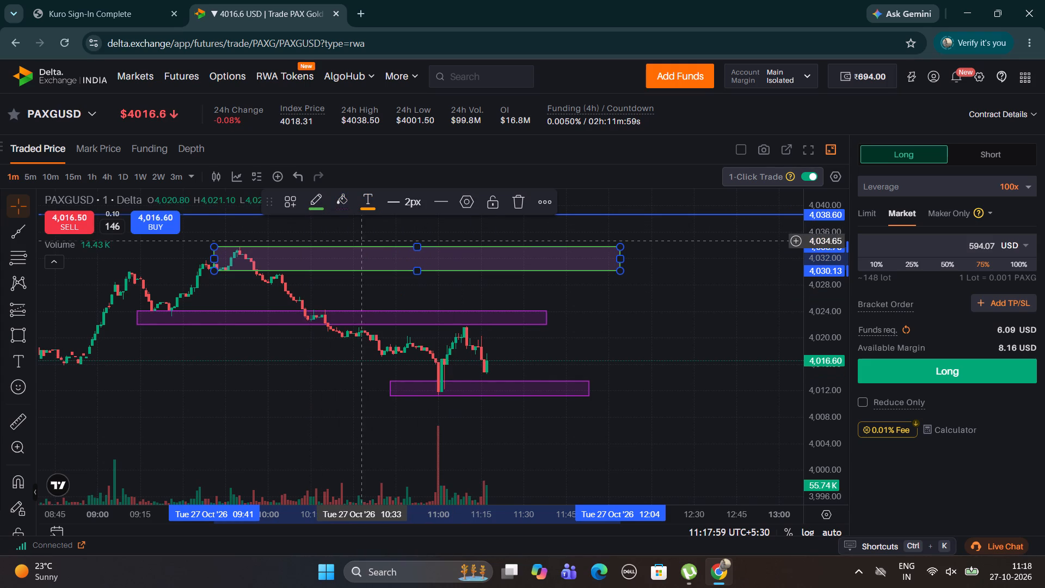
click(345, 203)
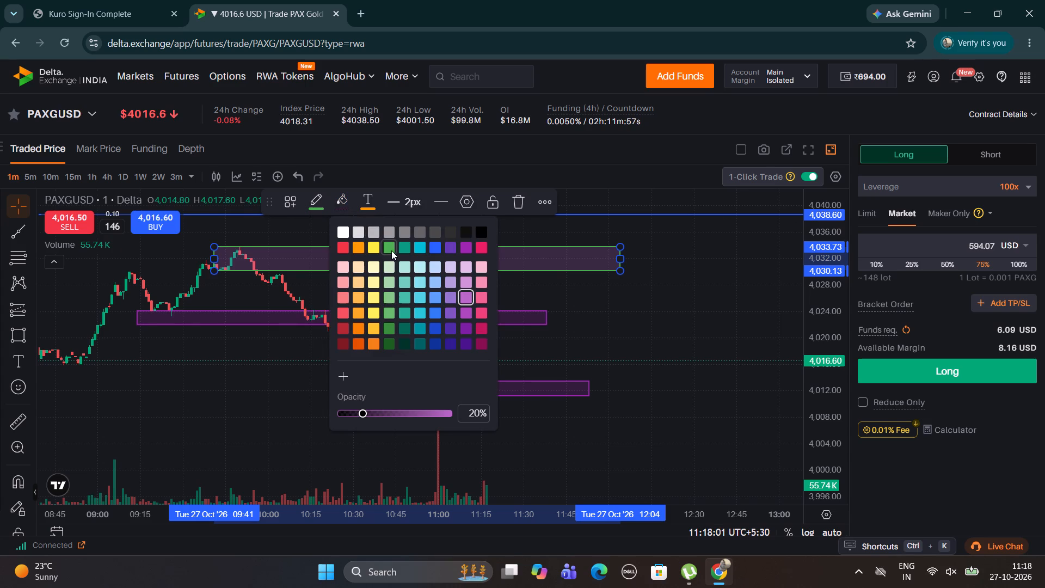
click(392, 250)
click(659, 317)
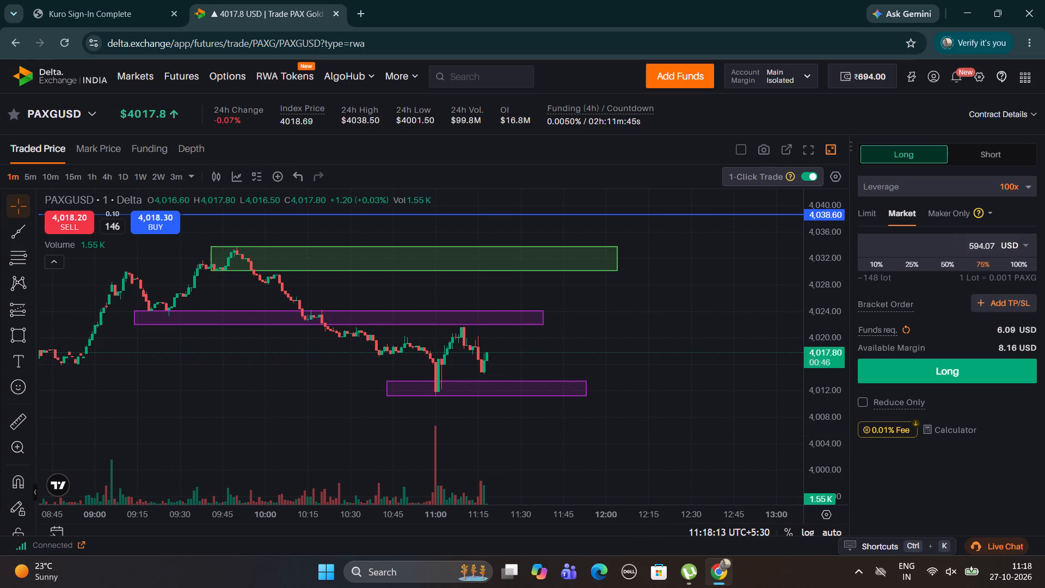
Set the PAXGUSD market long order size to 100% of the available margin.
click(1018, 267)
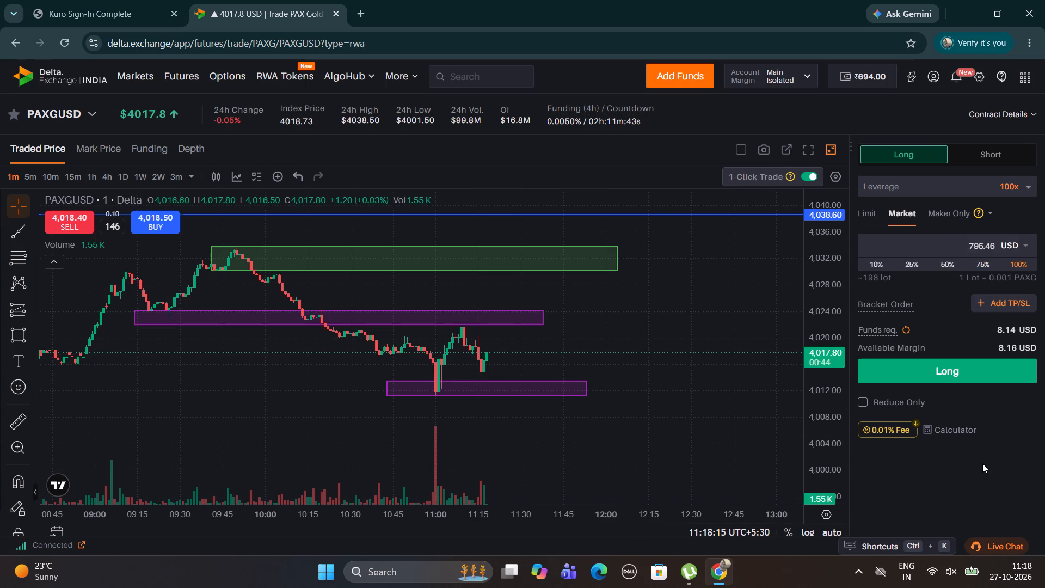
click(982, 463)
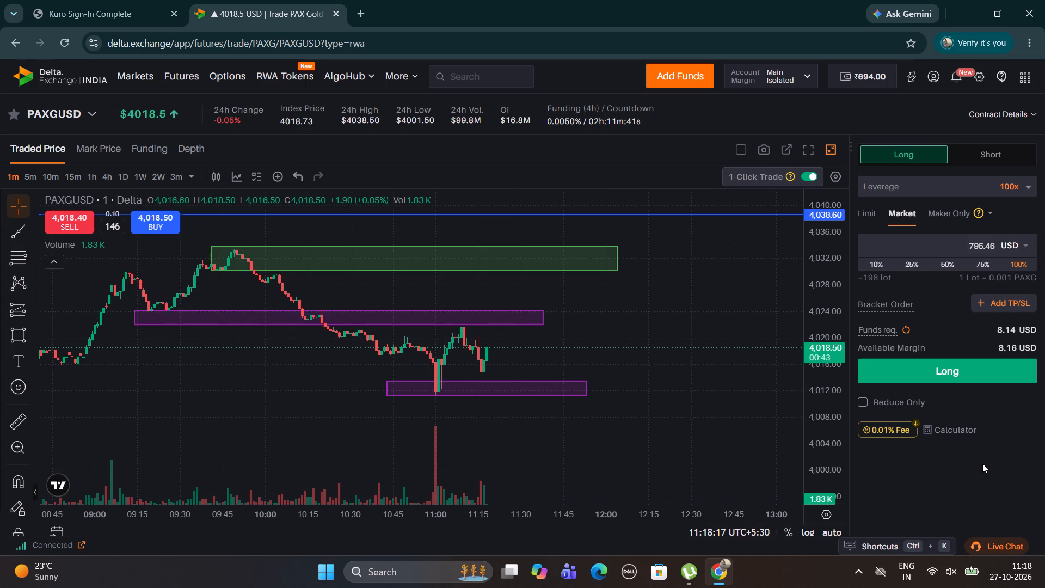
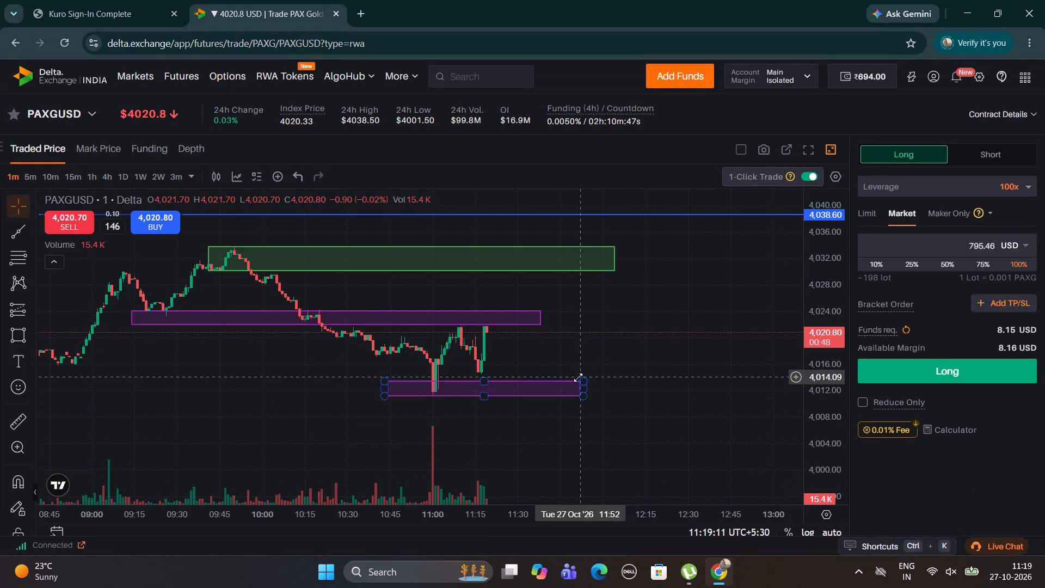
Raise the upper edge of the lowest purple zone to about 4,014.50.
drag(485, 381, 489, 375)
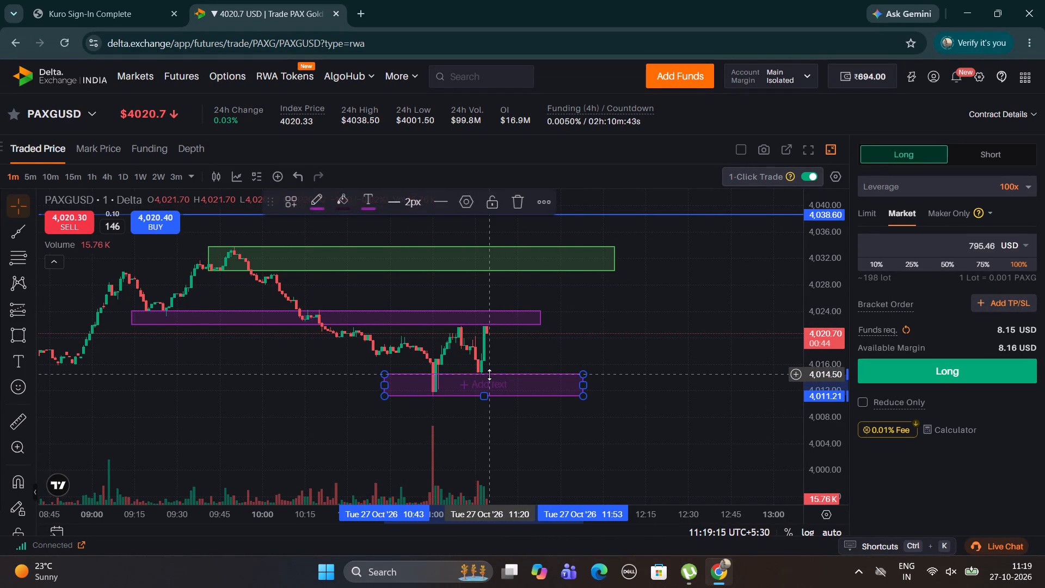
click(692, 386)
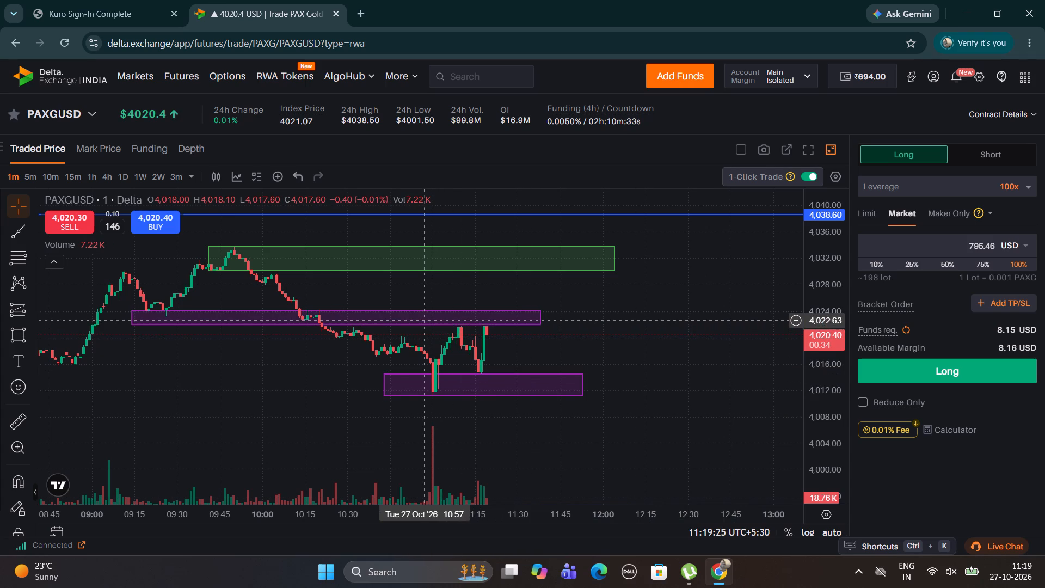
Resize the middle purple zone so it spans from about 4,020.05 to about 4,021.91.
drag(425, 320, 426, 327)
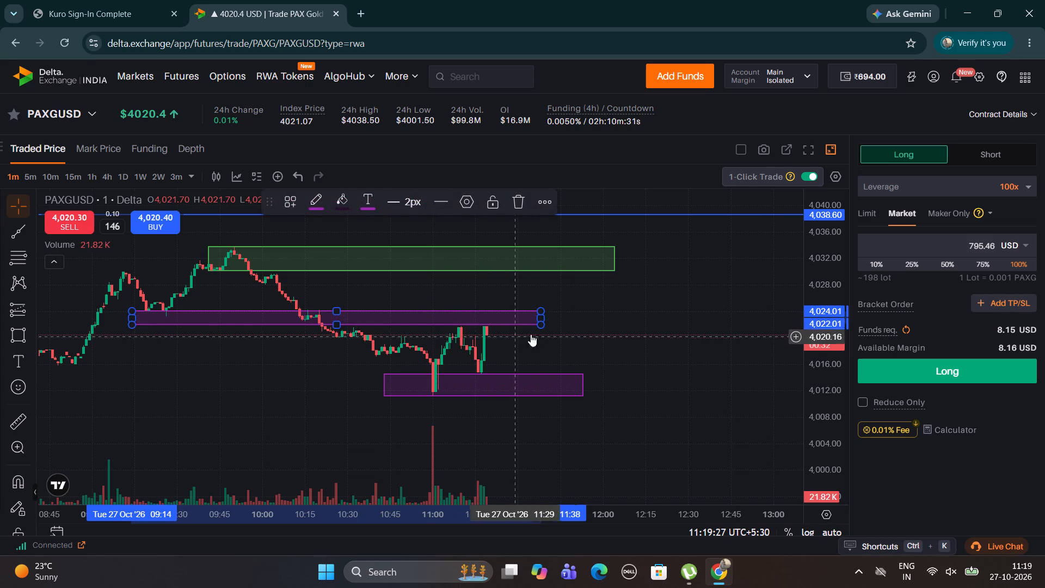
drag(542, 328, 541, 341)
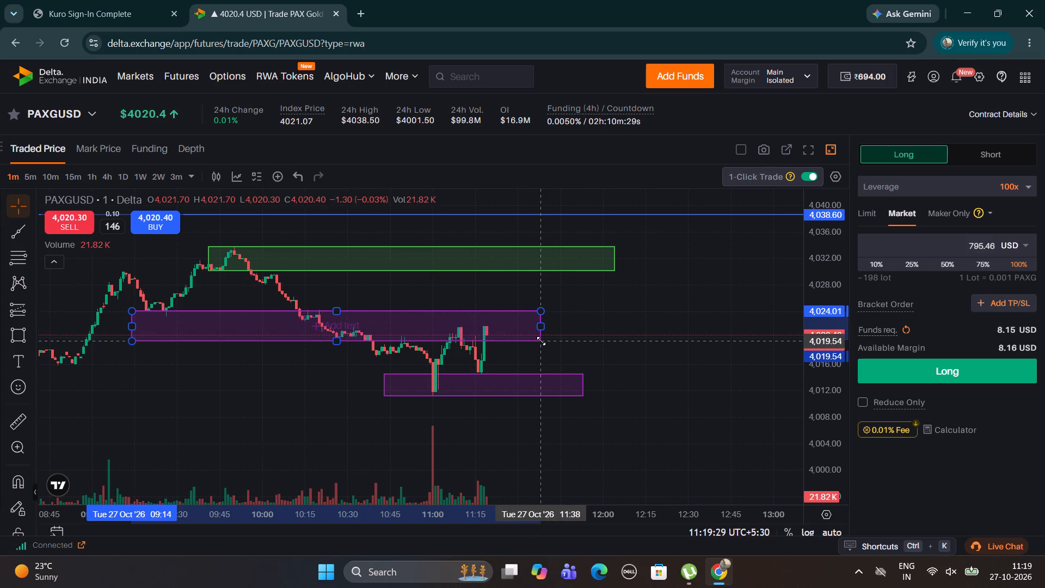
drag(541, 341, 541, 338)
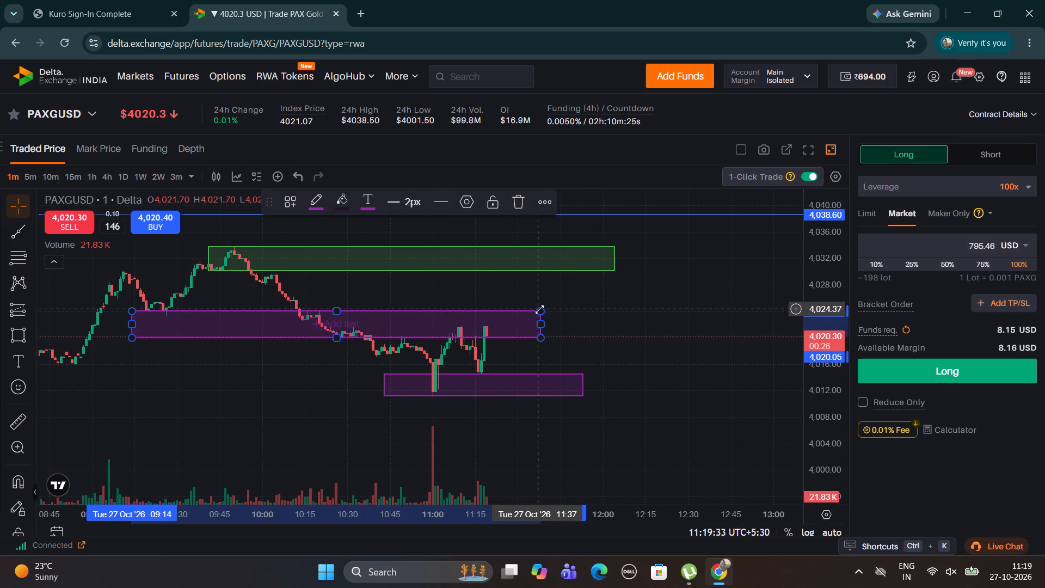
drag(340, 310, 335, 326)
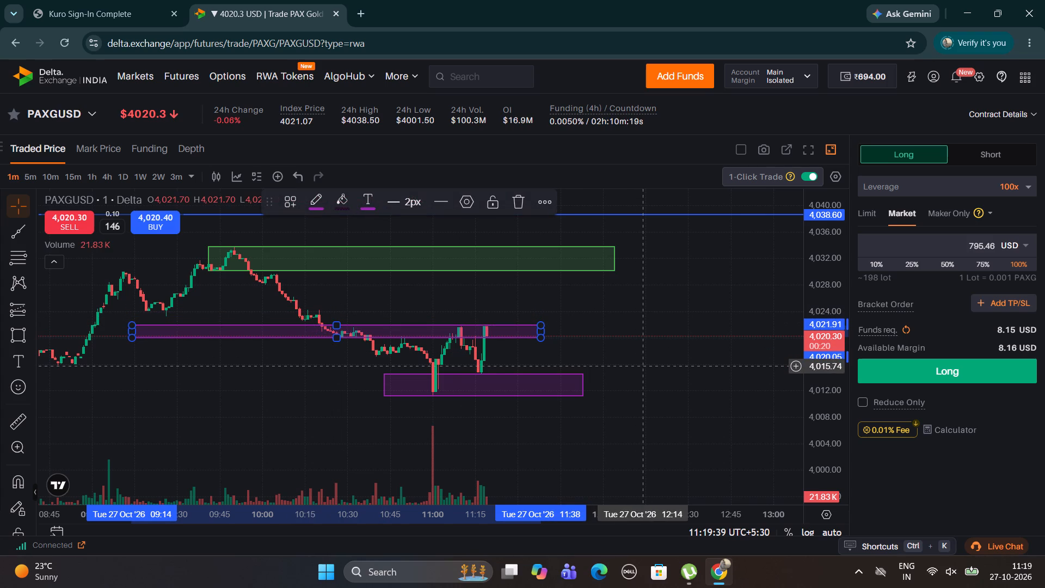
click(642, 367)
Raise the lower edge of the lowest purple zone to about 4,013.5, making it a thin band.
drag(810, 421, 805, 334)
drag(669, 406, 599, 425)
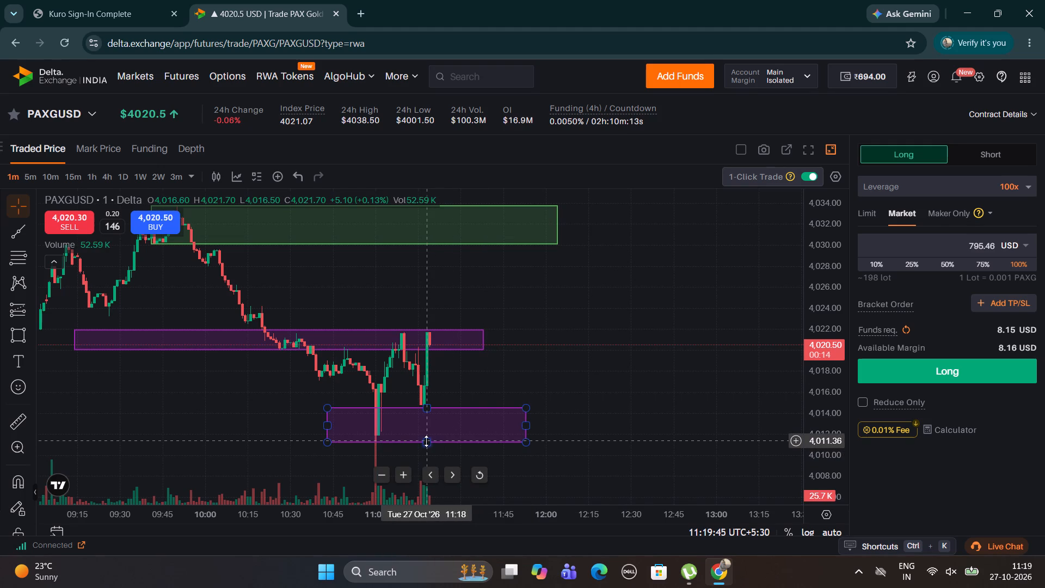
drag(426, 441, 430, 418)
click(571, 377)
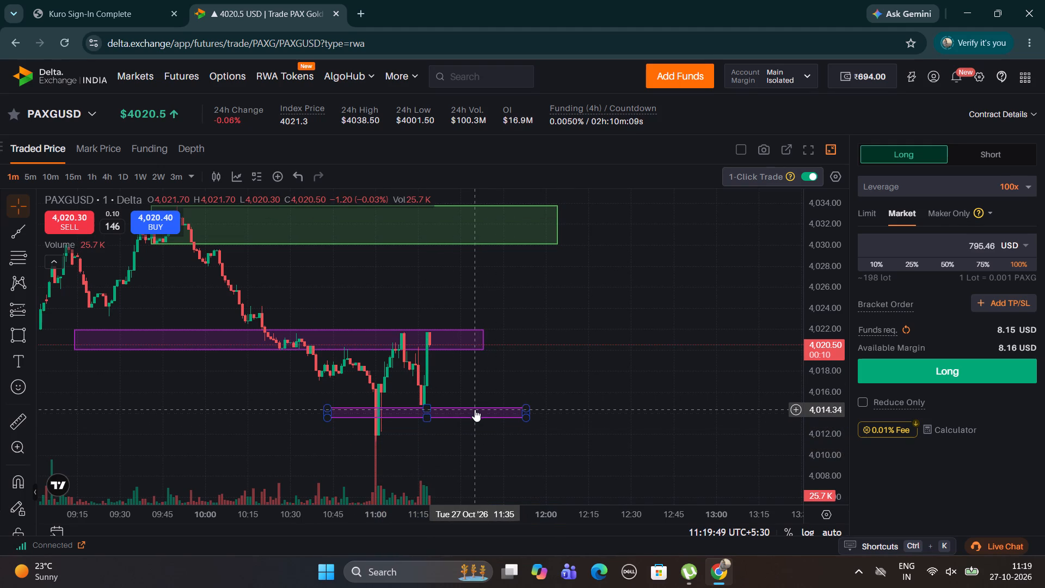
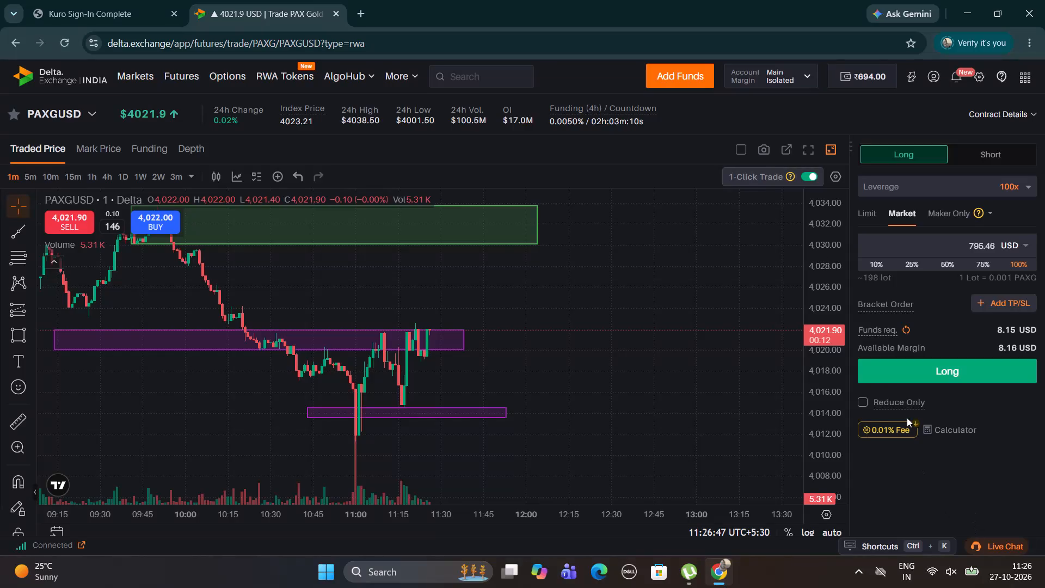
Show the hidden icons in the Windows system tray.
click(863, 577)
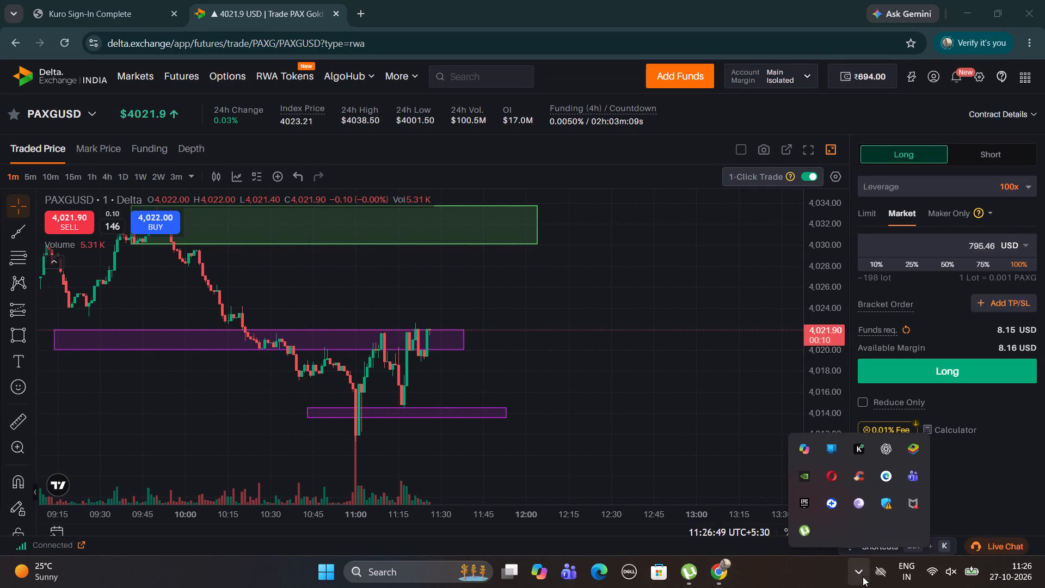
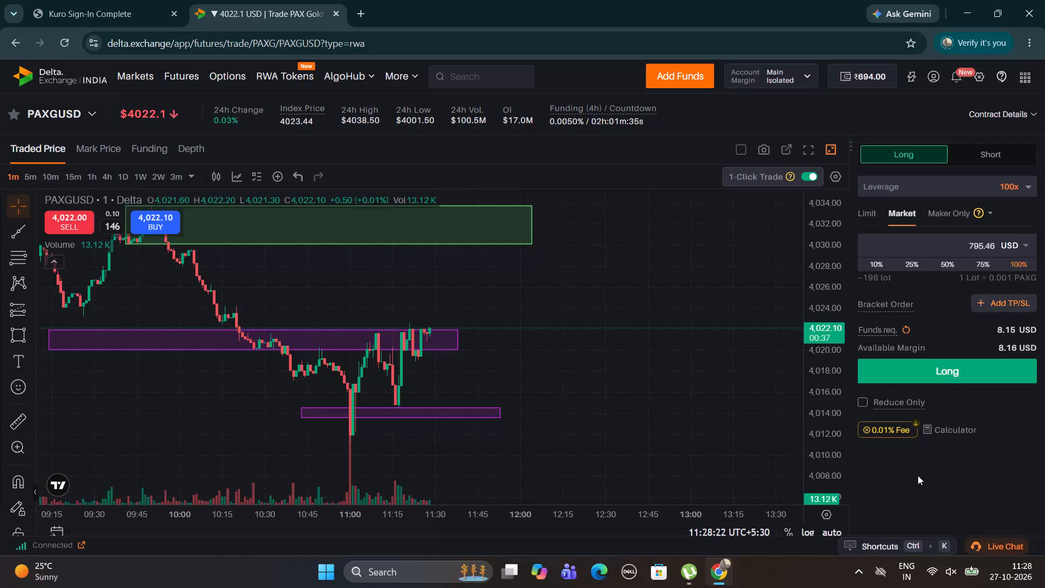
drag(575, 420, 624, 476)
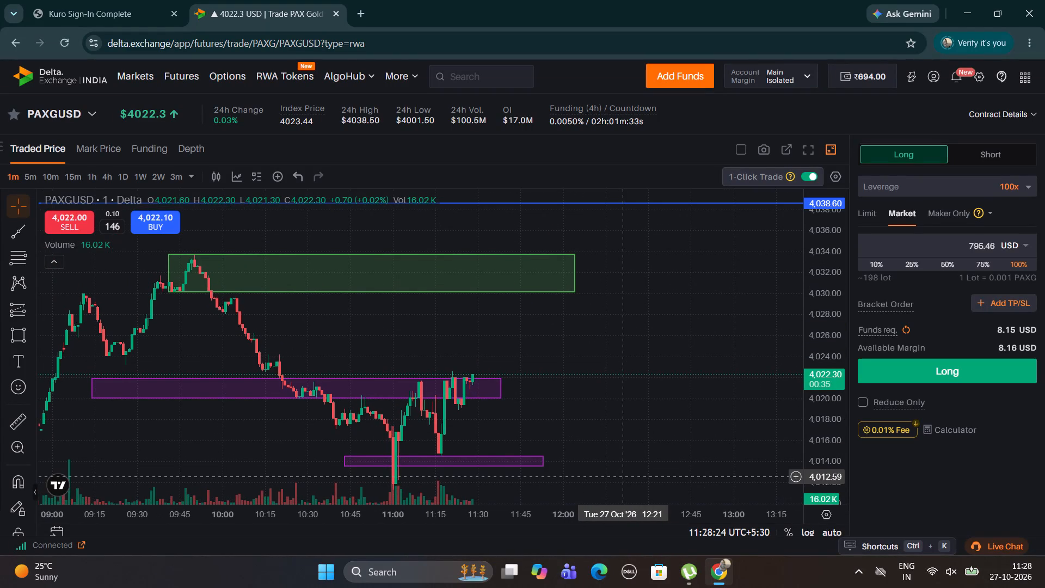
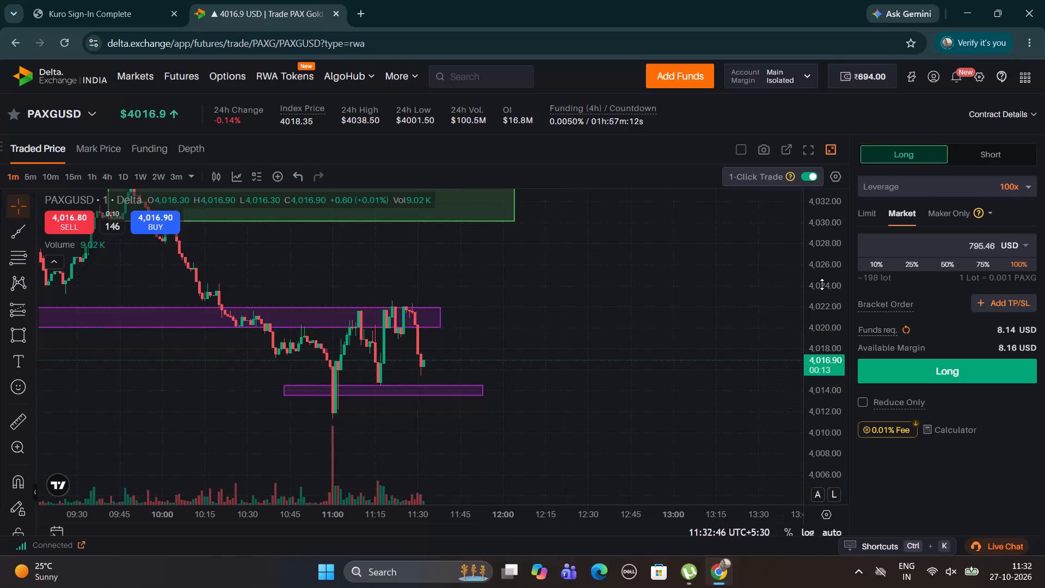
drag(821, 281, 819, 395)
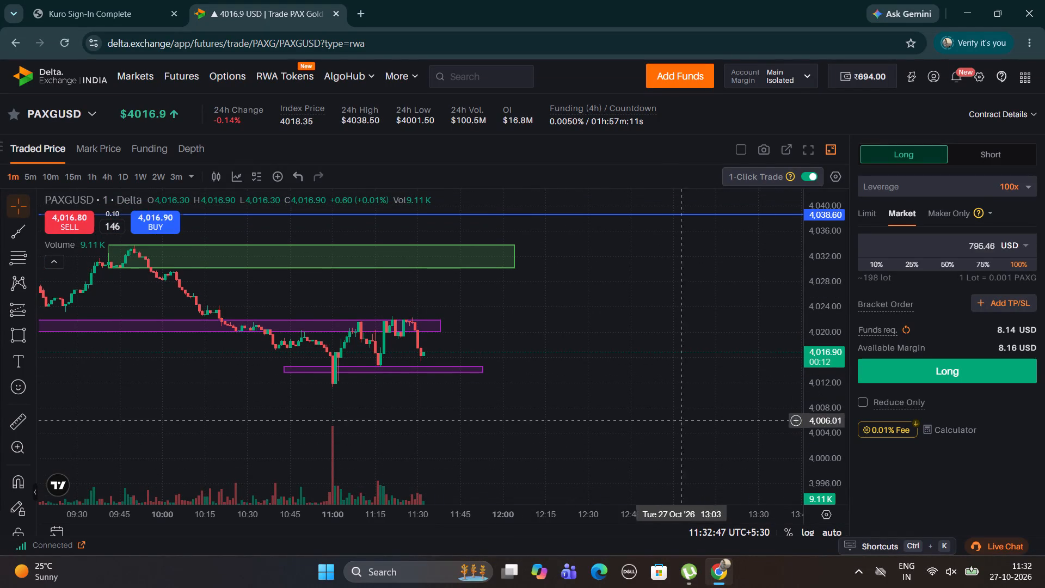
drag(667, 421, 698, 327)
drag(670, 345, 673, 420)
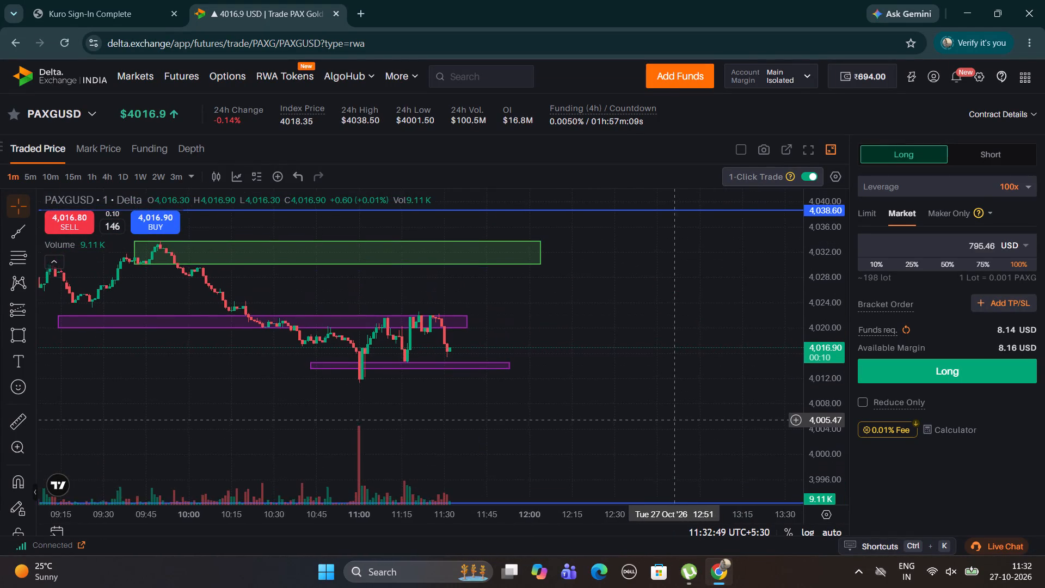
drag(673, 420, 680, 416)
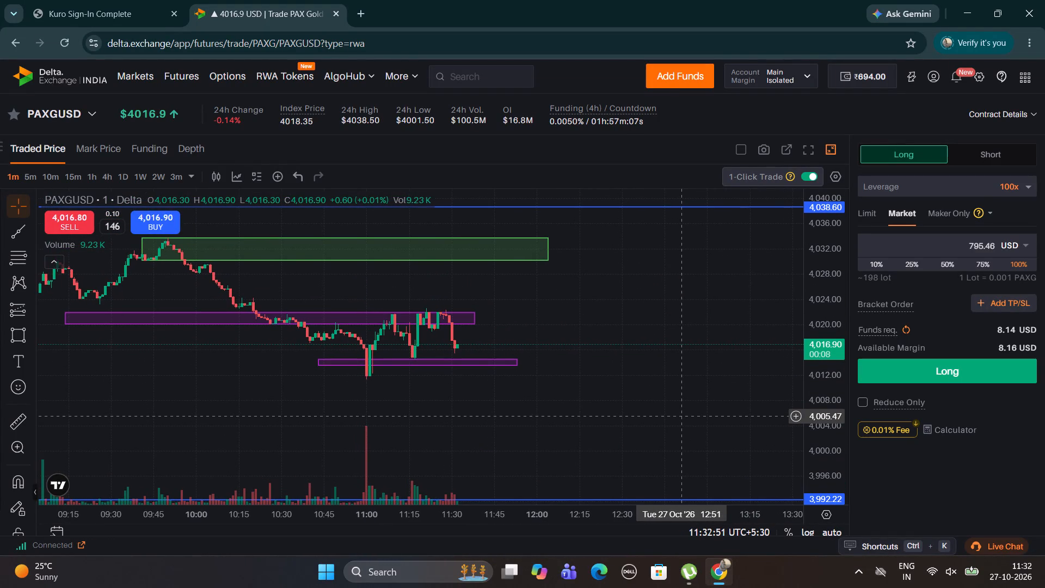
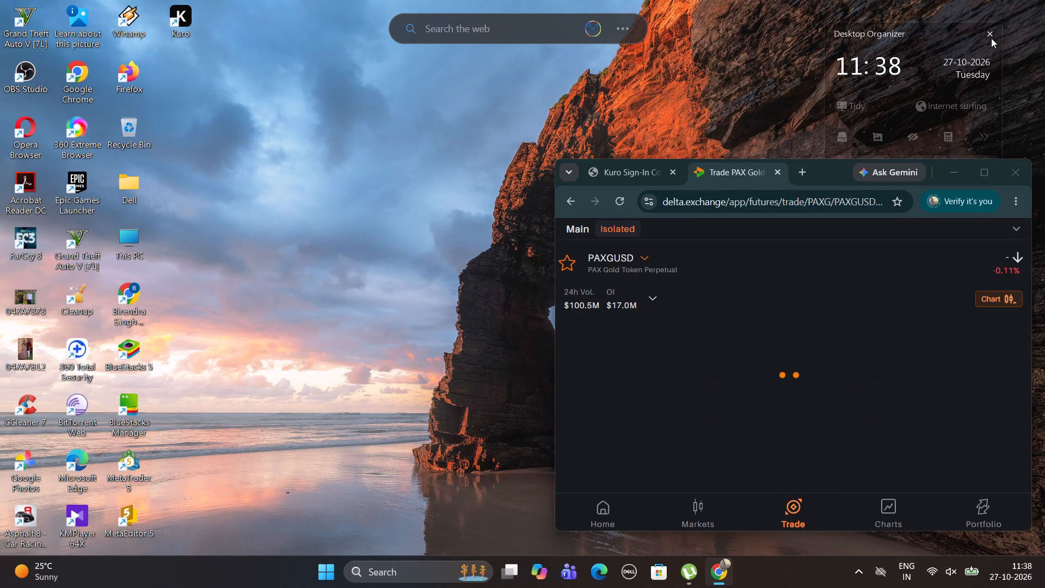
Close the Desktop Organizer widget and quit it without upgrading to Premium.
click(991, 38)
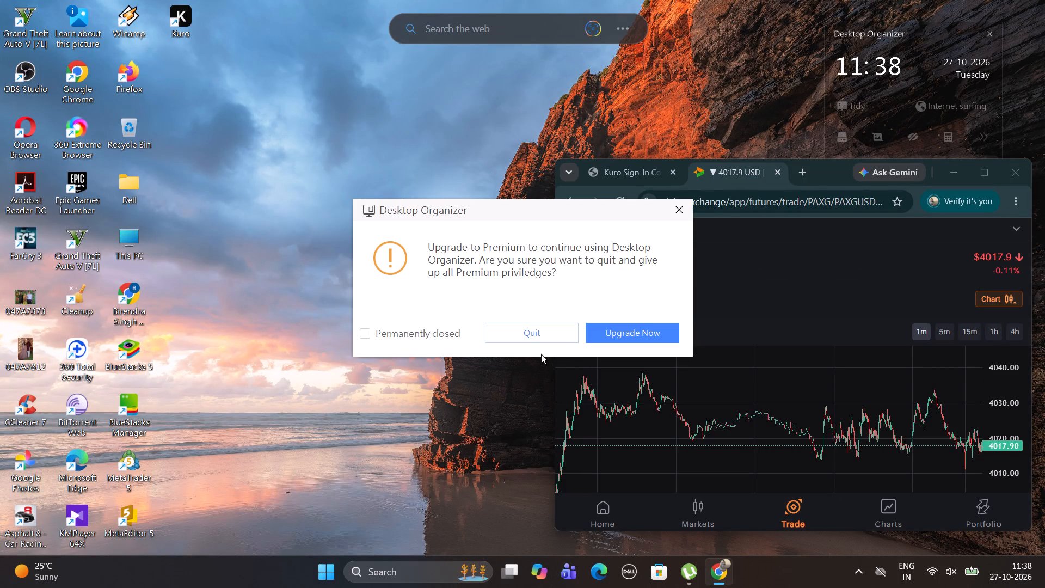
click(537, 333)
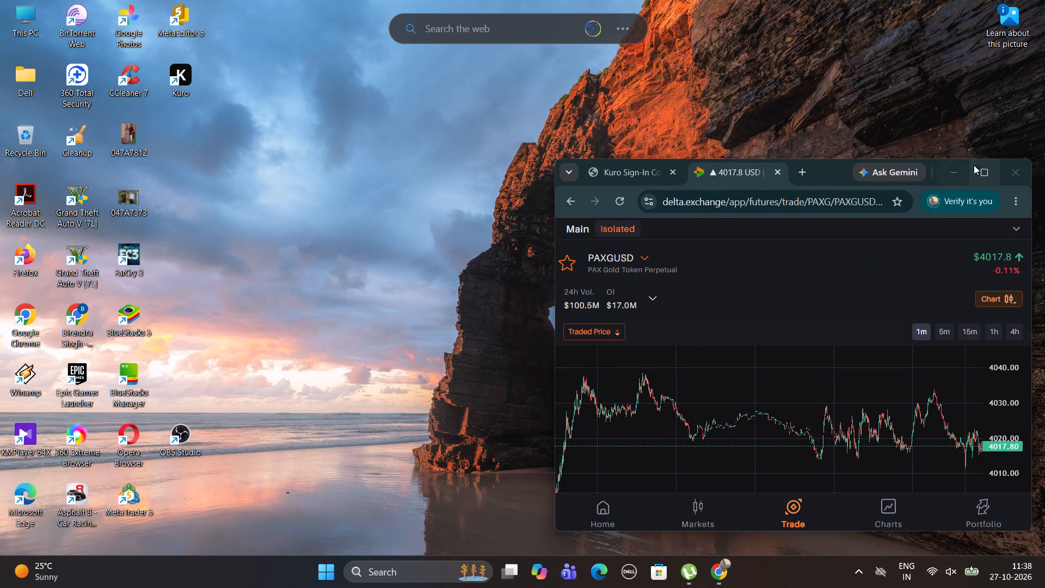
Maximize the browser window with the PAXGUSD chart and turn off automatic scaling of the chart's price axis.
click(986, 169)
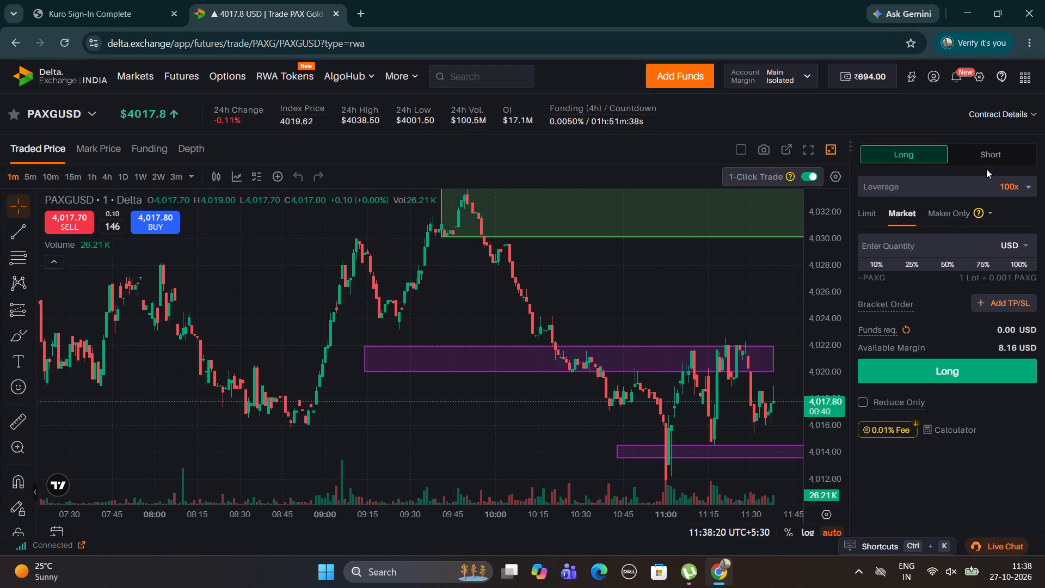
drag(721, 305, 550, 322)
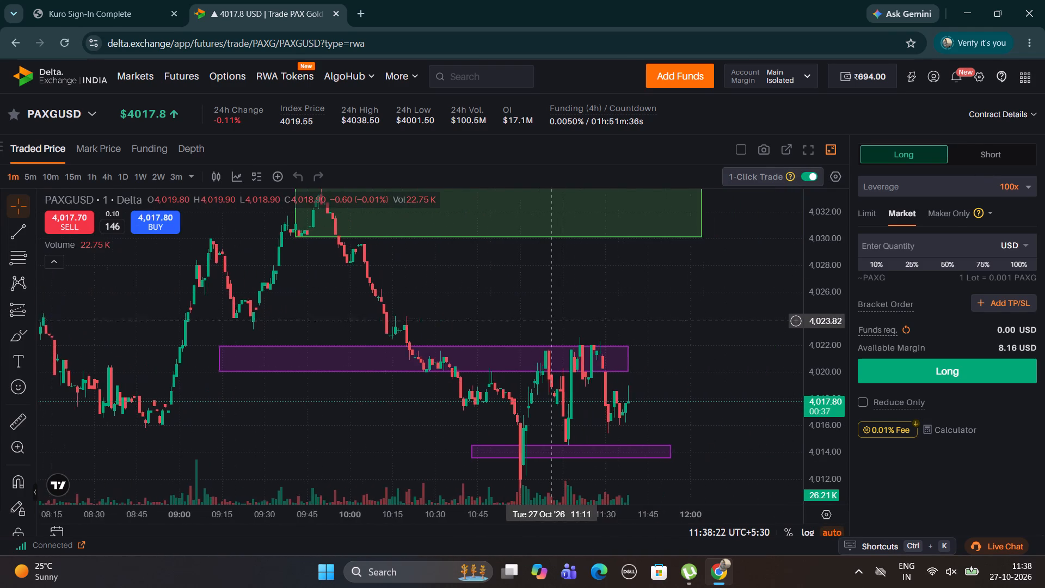
drag(550, 322, 536, 333)
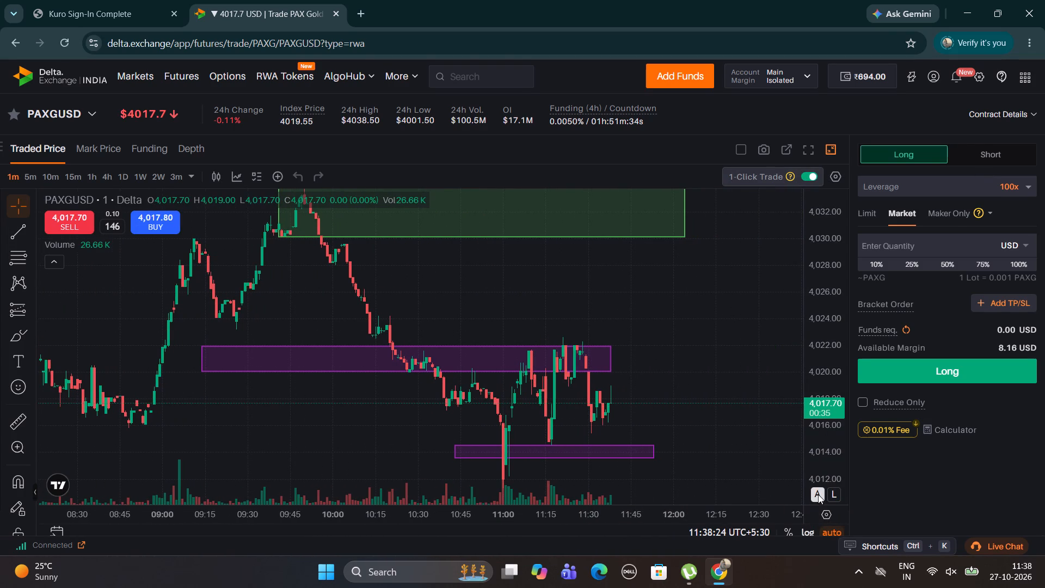
click(817, 494)
drag(703, 369, 647, 372)
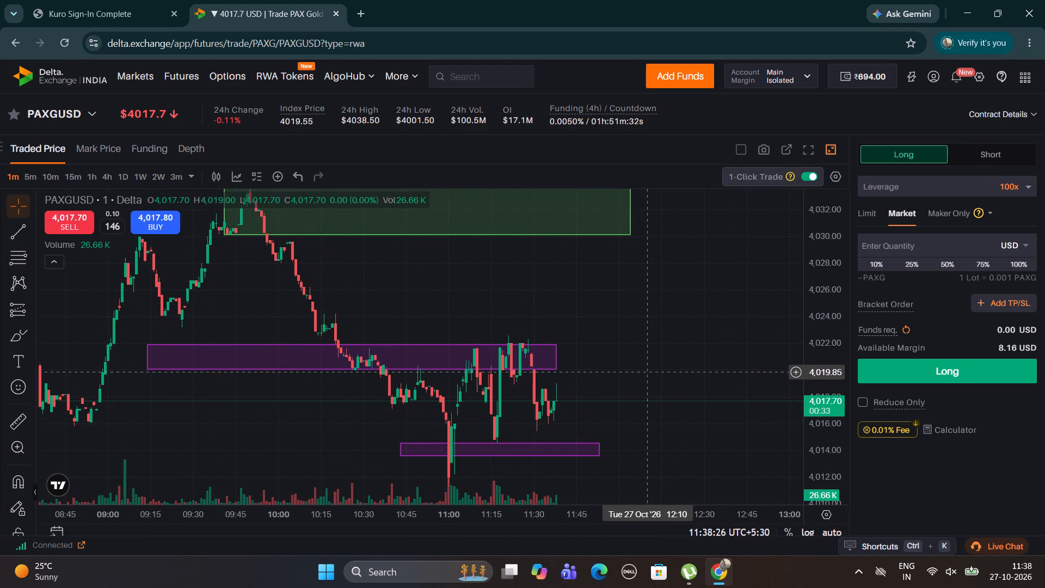
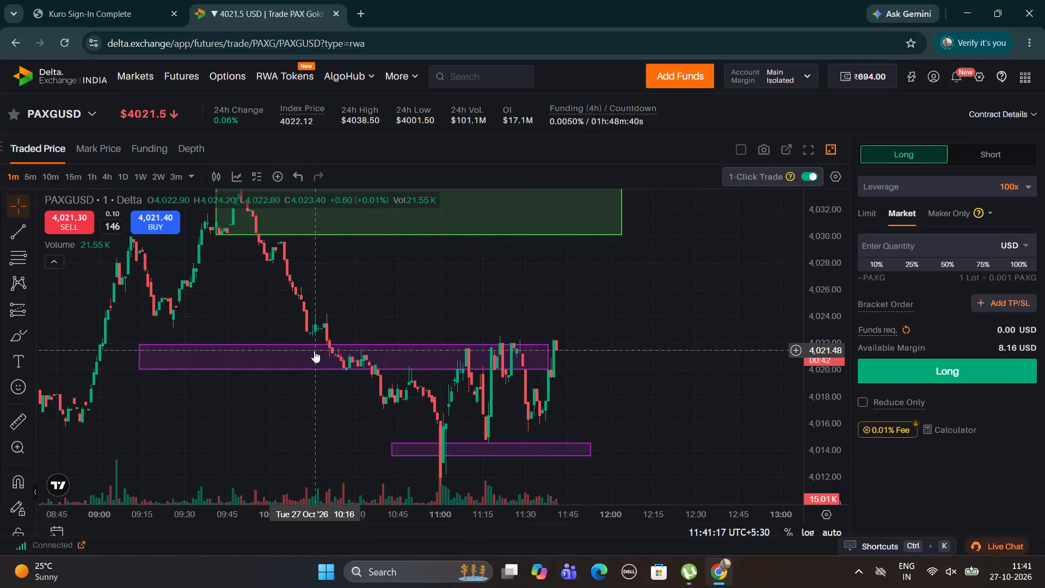
Move the upper purple zone later in time to span about 09:59 to 12:23, between about 4,020.21 and 4,022.06.
click(300, 358)
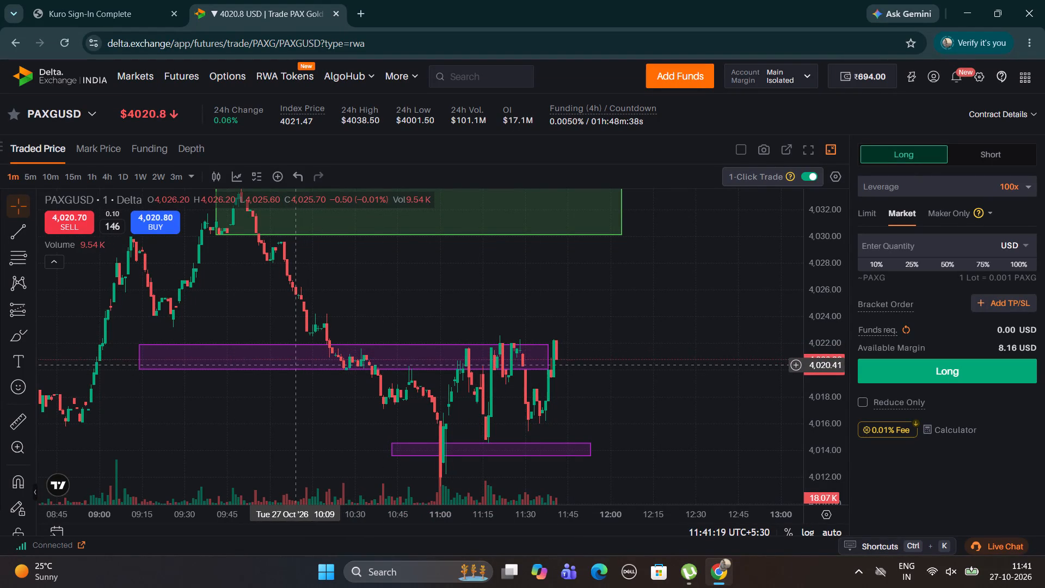
drag(293, 368, 324, 369)
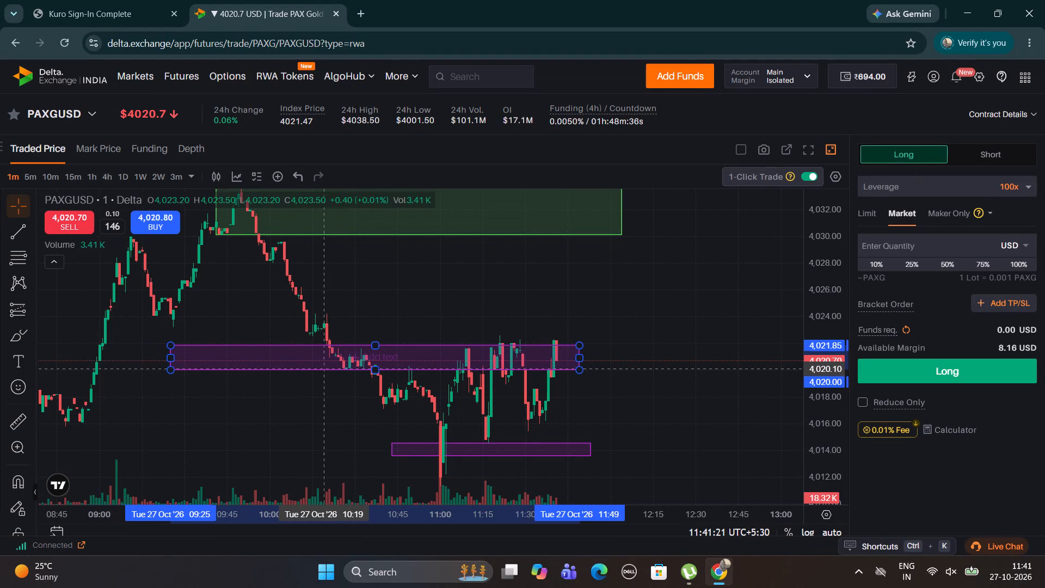
drag(324, 369, 411, 364)
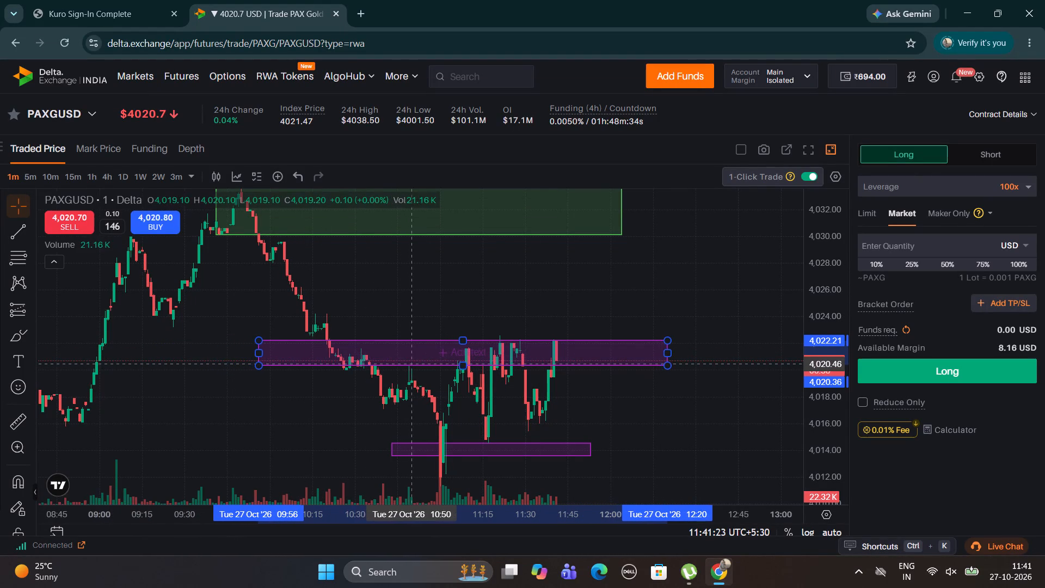
drag(411, 364, 420, 366)
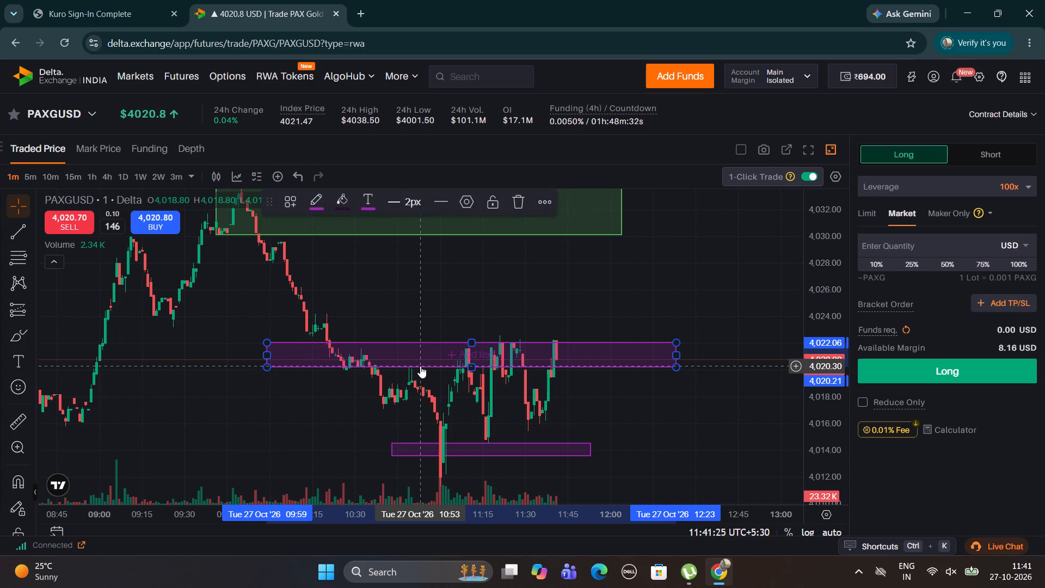
click(659, 451)
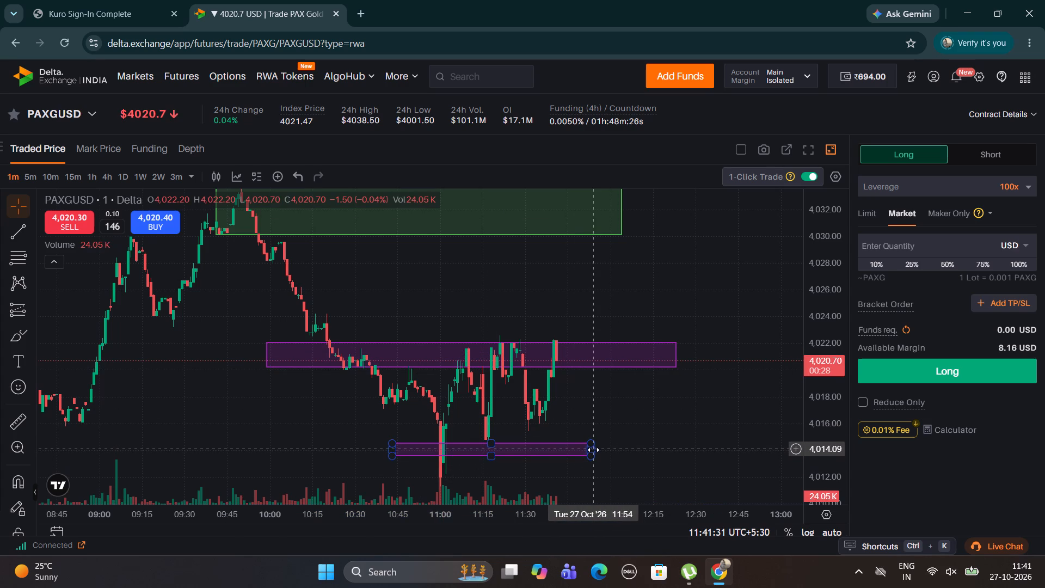
Extend the lower purple zone's later edge to about 12:27, keeping its price range.
drag(593, 450, 687, 433)
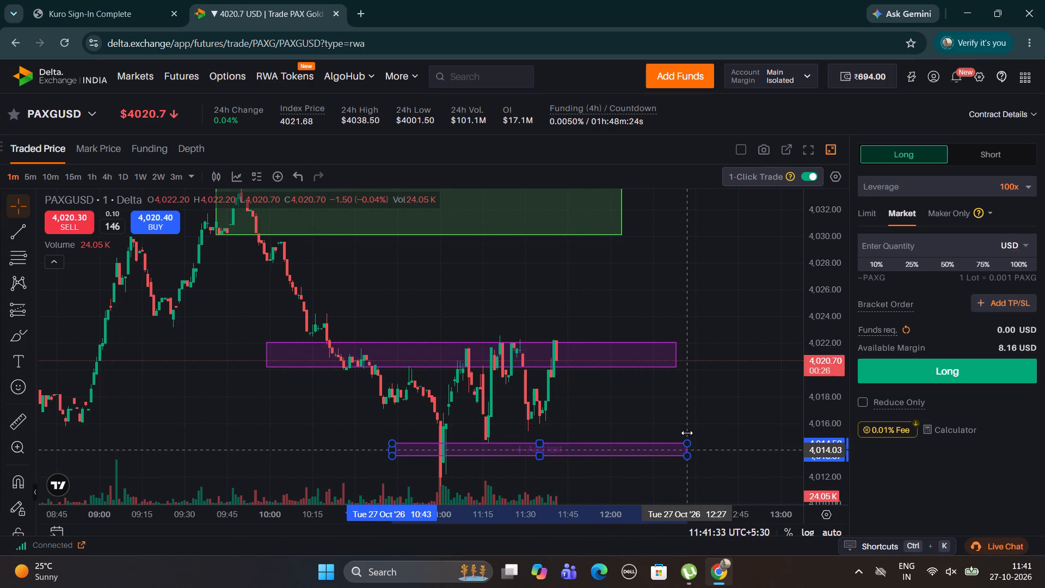
drag(687, 433, 687, 434)
click(732, 295)
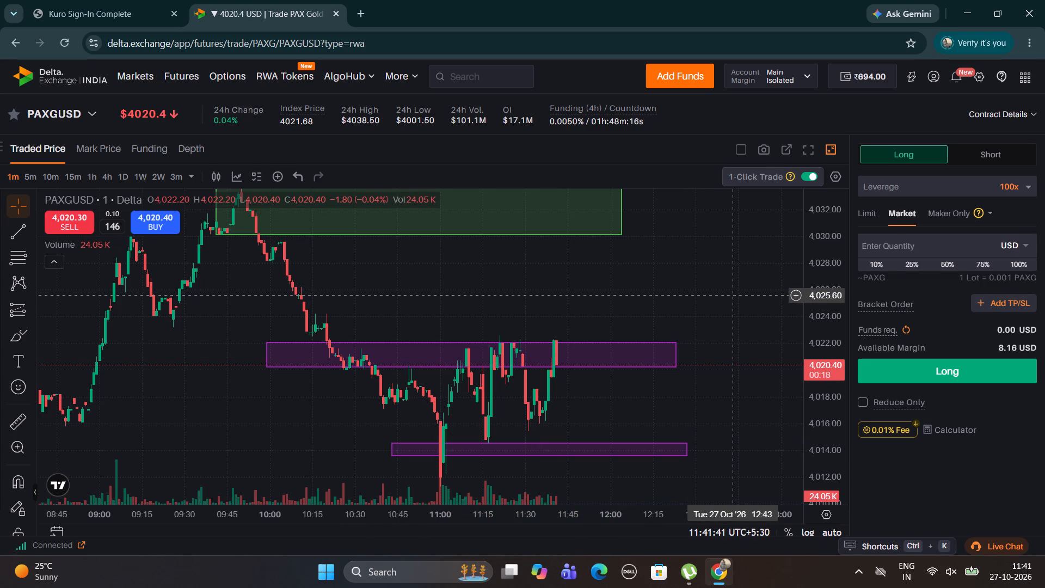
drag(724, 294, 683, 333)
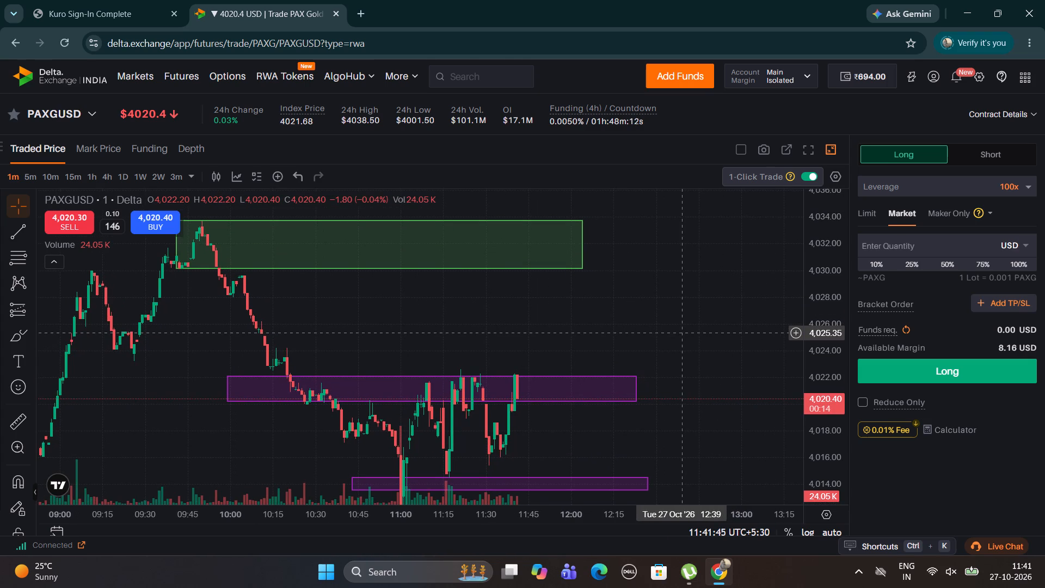
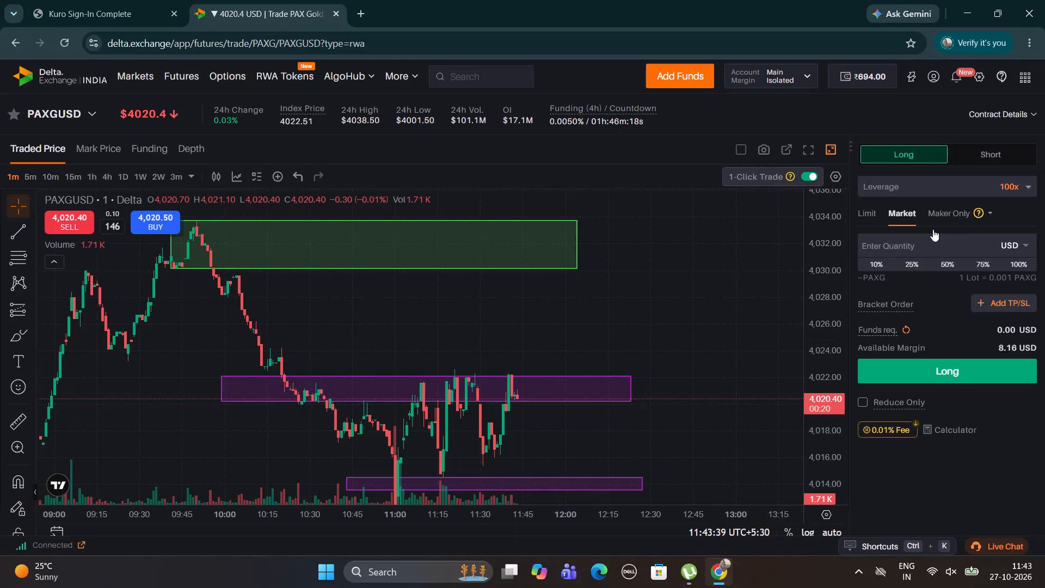
Place a short market order on PAXGUSD using 100% of the available margin at 100x leverage.
click(981, 151)
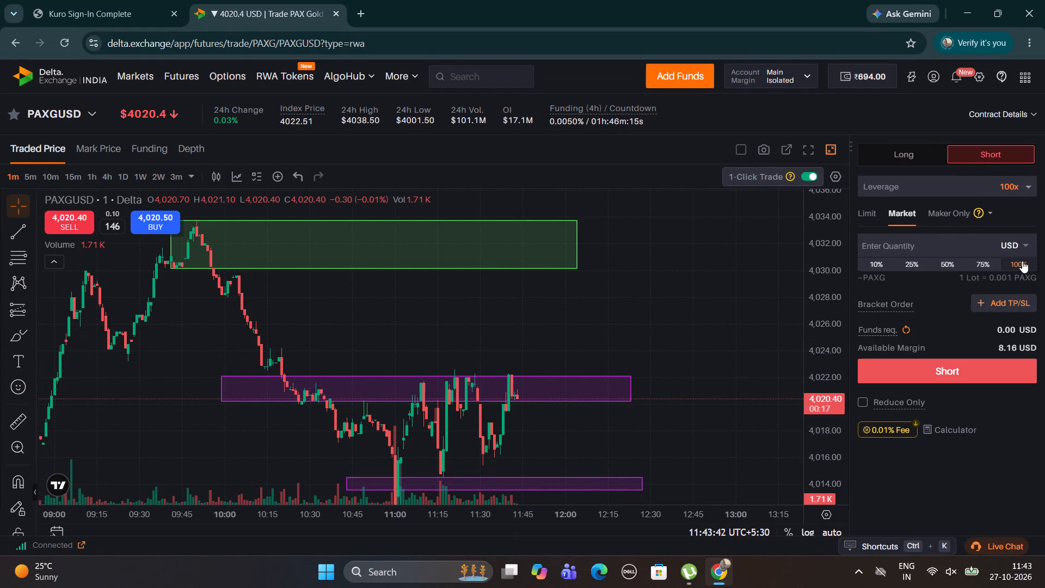
click(1022, 264)
click(940, 369)
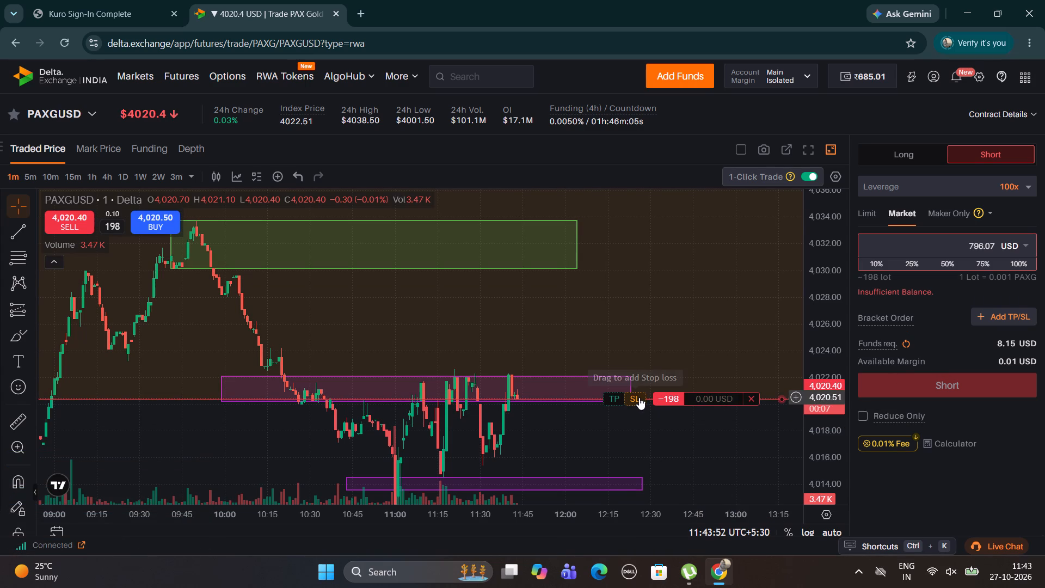
Add a stop loss to the short position at 4,024.33, above the upper purple zone.
drag(639, 397, 636, 348)
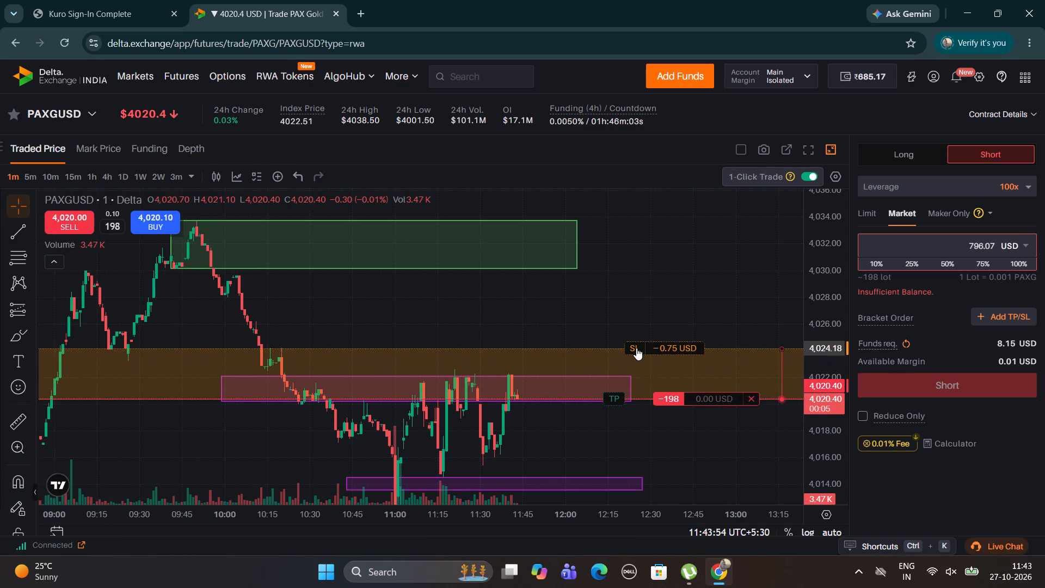
drag(636, 348, 636, 346)
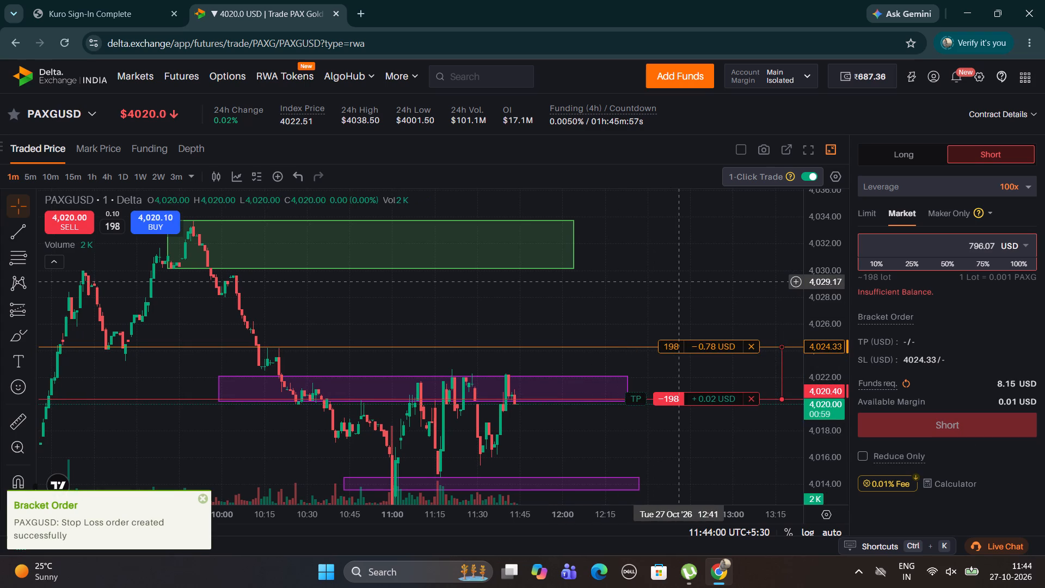
Add a take profit to the short position at about 4,011.09, below the lower purple zone.
drag(678, 301, 638, 256)
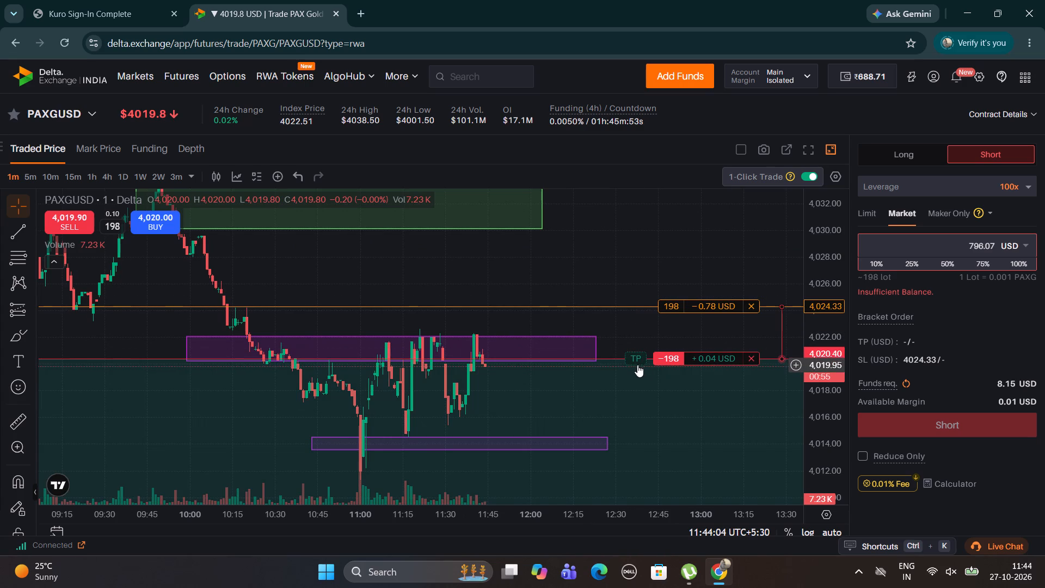
drag(637, 360, 641, 473)
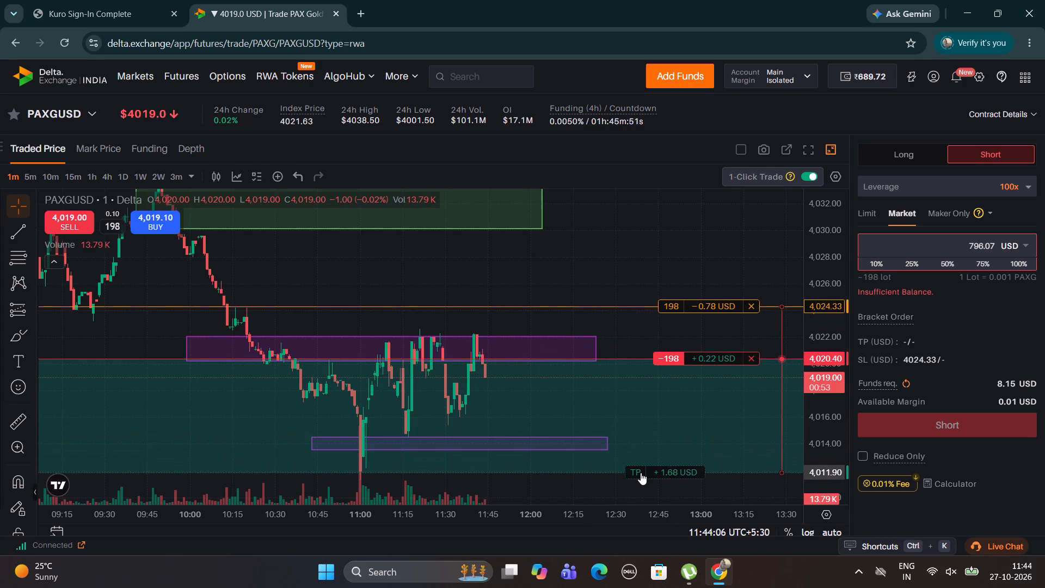
drag(641, 473, 642, 483)
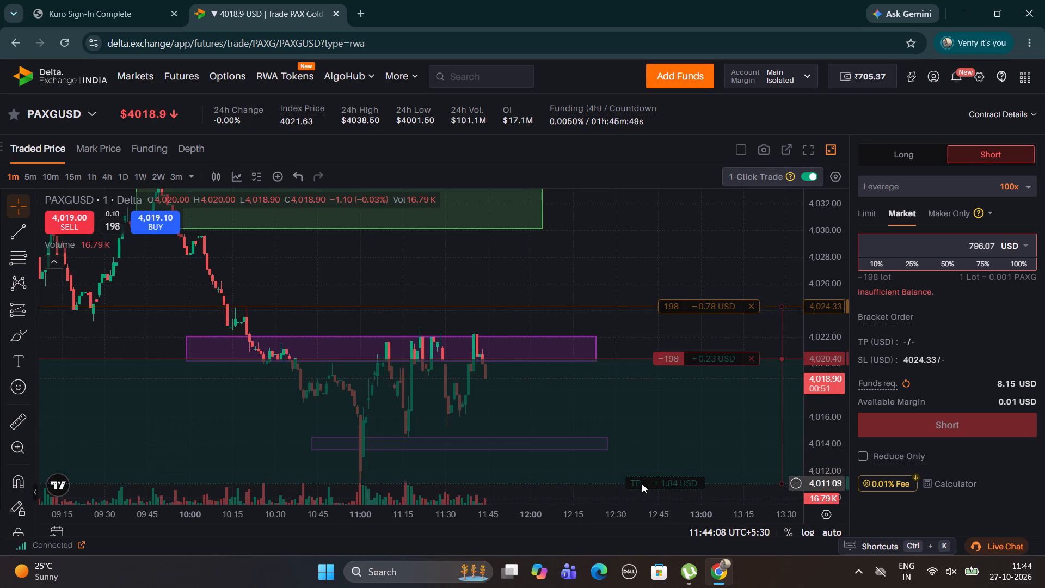
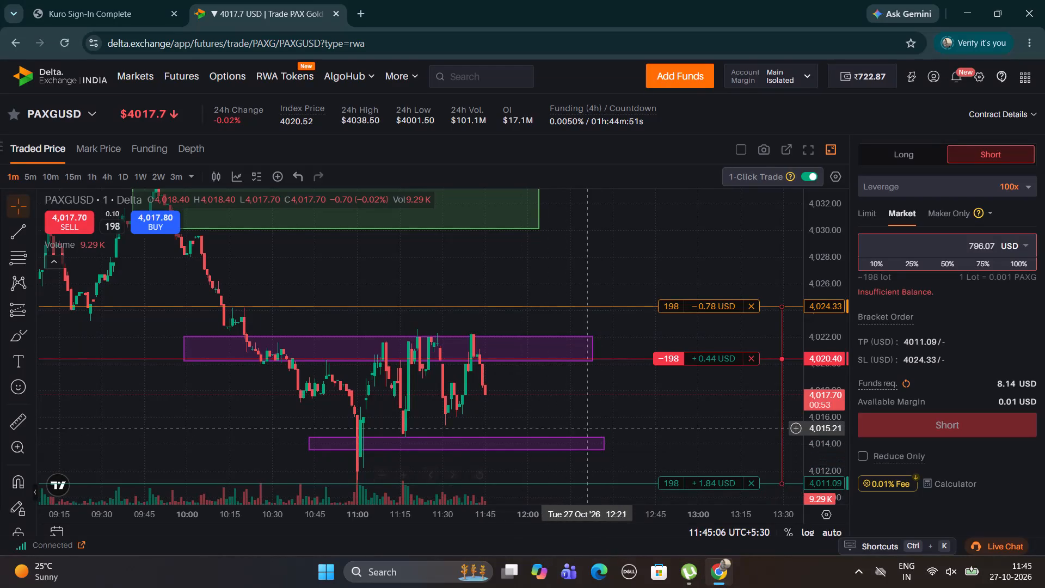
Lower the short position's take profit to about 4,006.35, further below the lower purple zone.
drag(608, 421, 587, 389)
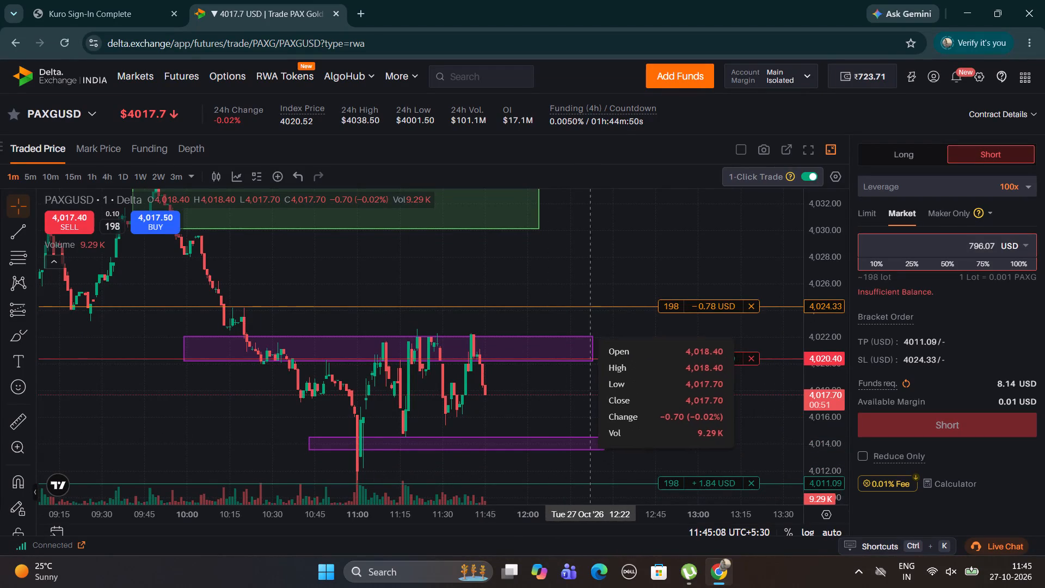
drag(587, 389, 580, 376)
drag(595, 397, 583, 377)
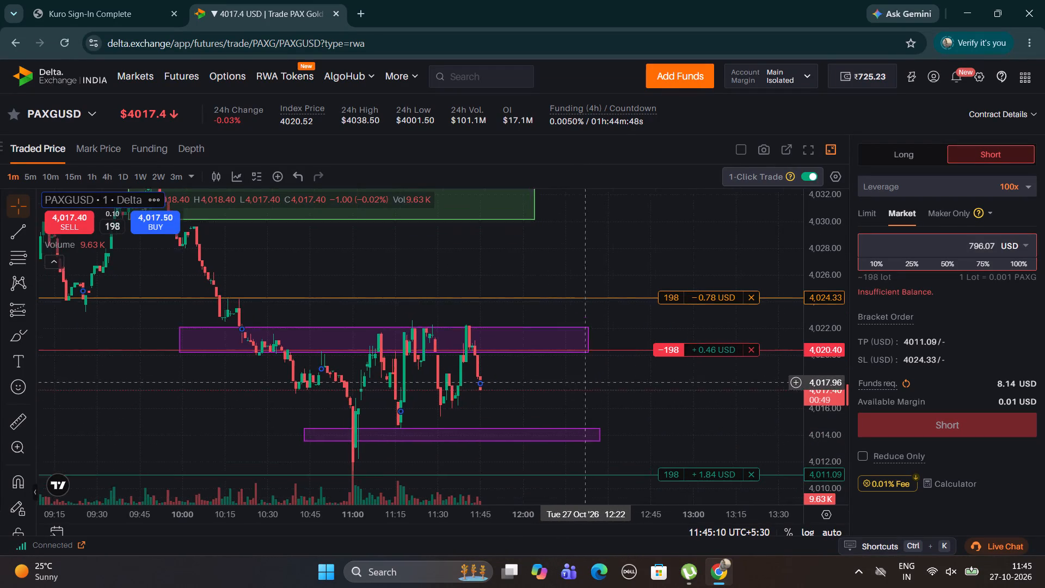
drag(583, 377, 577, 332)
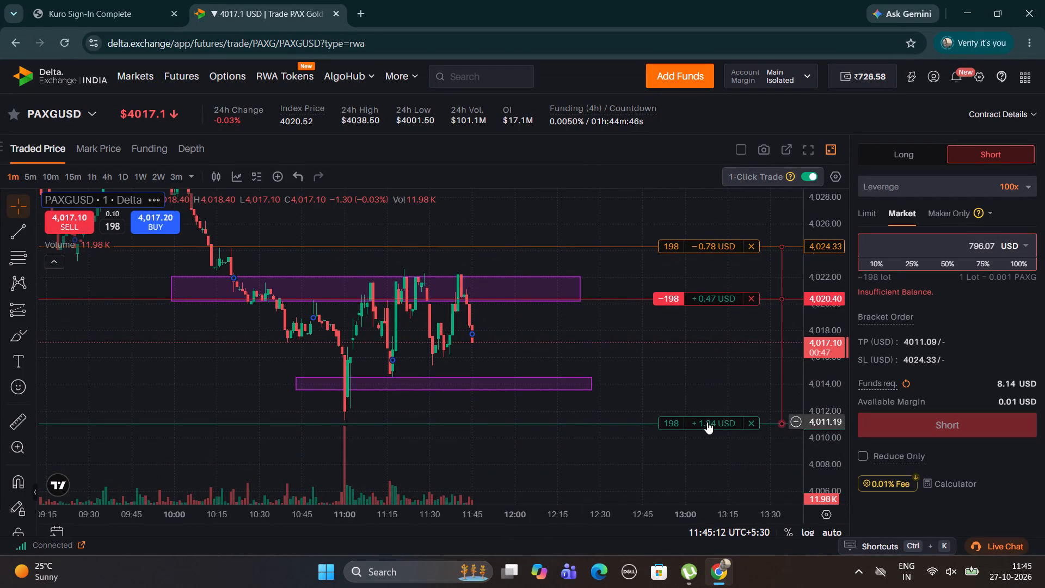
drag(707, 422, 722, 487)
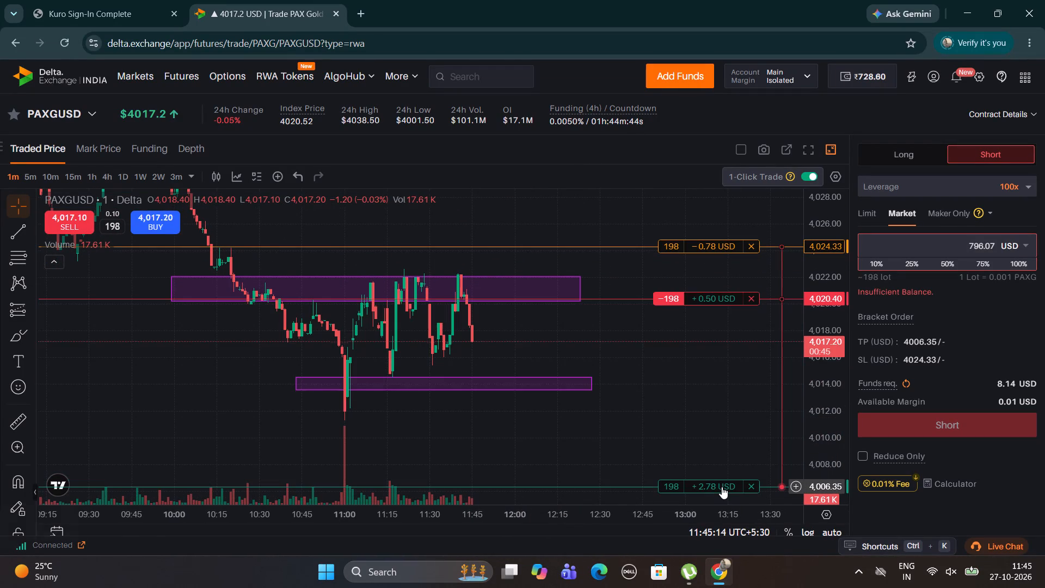
Move the short position's stop loss down to about 4,019.18, just below the entry price line.
drag(684, 432, 650, 388)
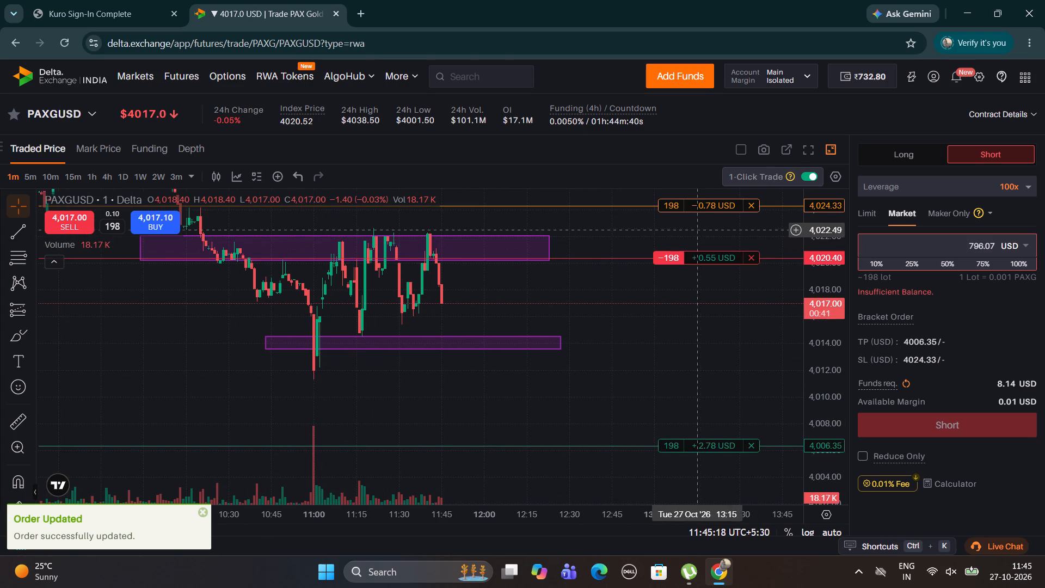
drag(705, 204, 680, 274)
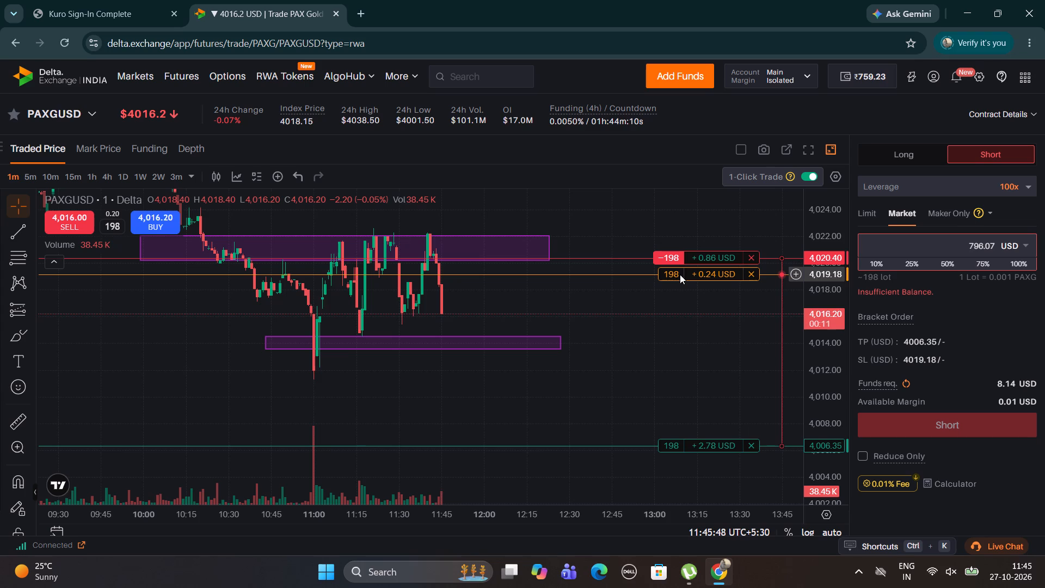
Extend the short position's take profit down to about 3,992.58, just above the blue horizontal line at 3,992.22.
drag(829, 287, 832, 333)
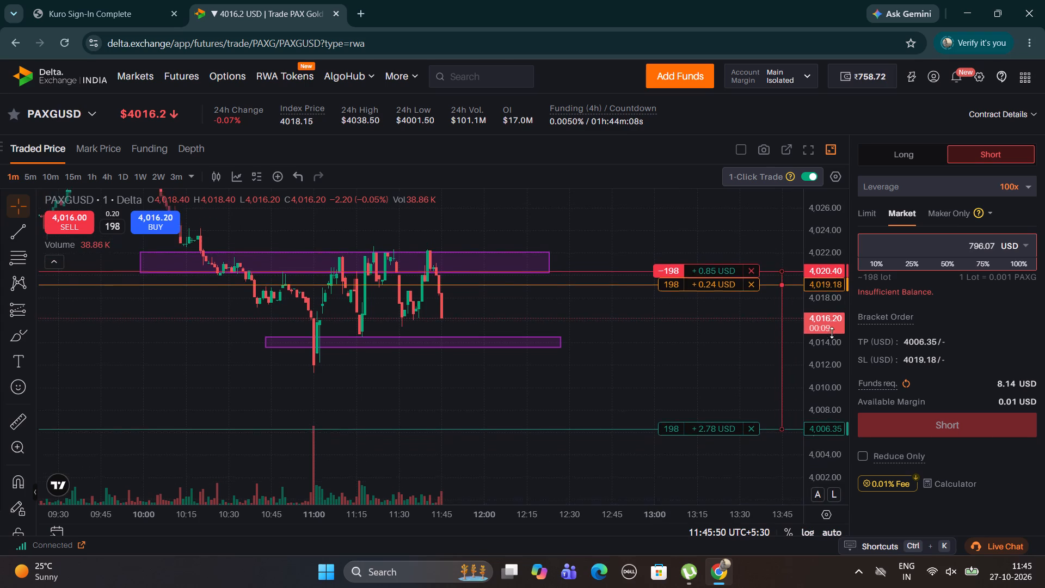
drag(832, 333, 839, 369)
drag(754, 367, 722, 315)
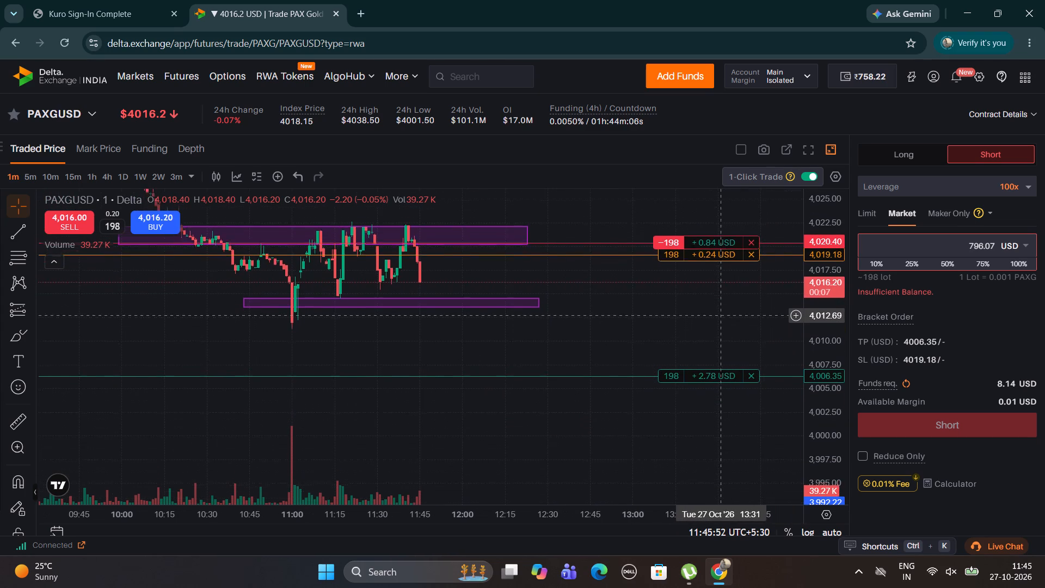
drag(722, 315, 720, 293)
drag(710, 352, 704, 455)
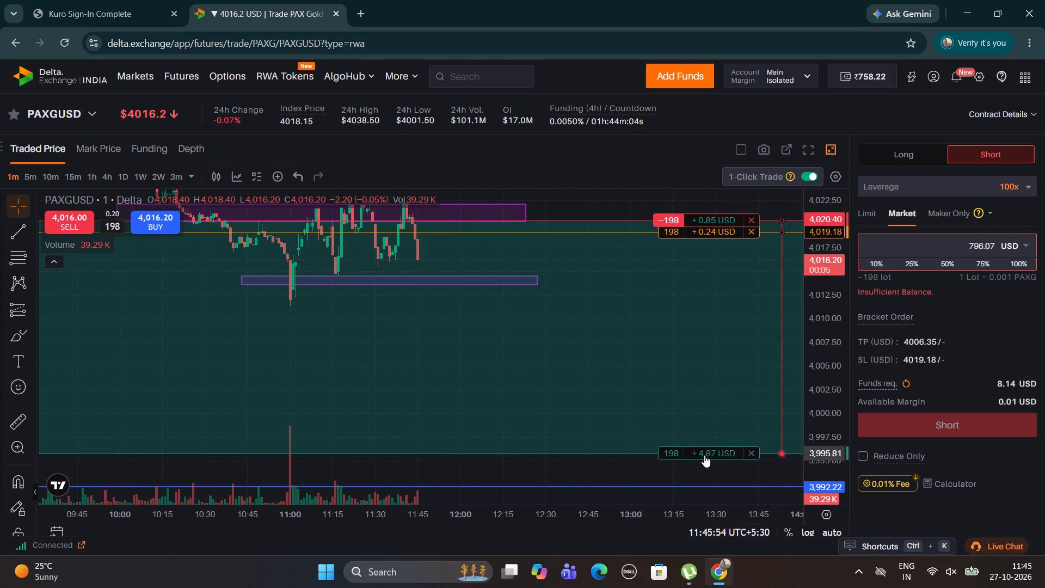
drag(704, 455, 703, 484)
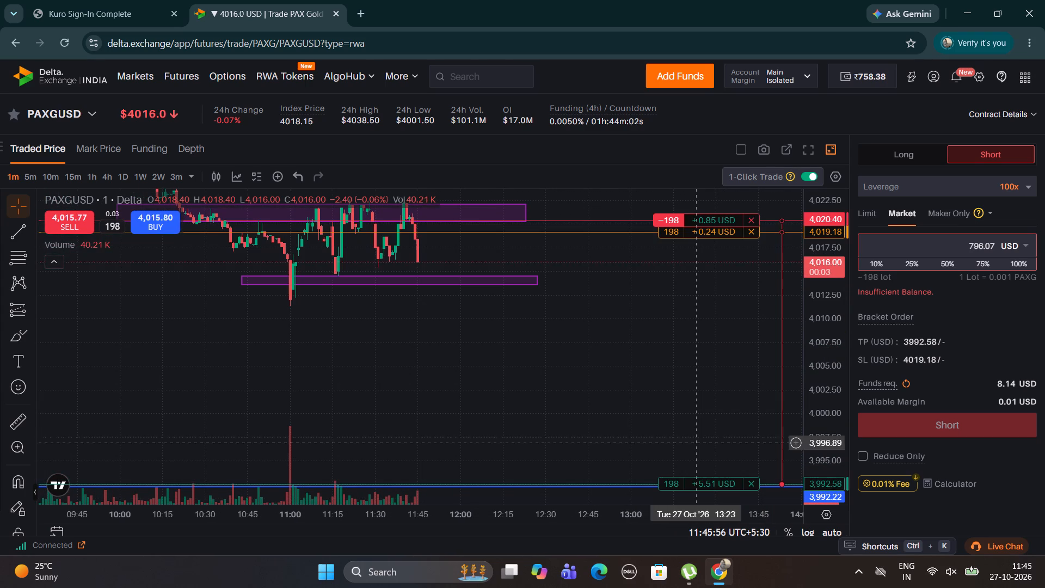
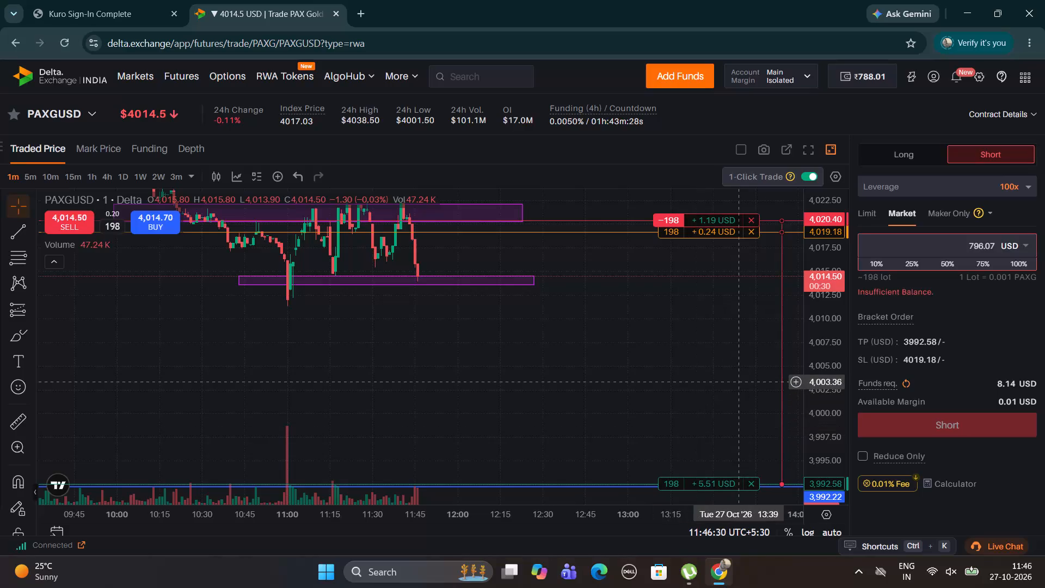
Tighten the short position's stop loss down to about 4,018.37, between the entry price and the lower purple zone.
drag(717, 235, 703, 240)
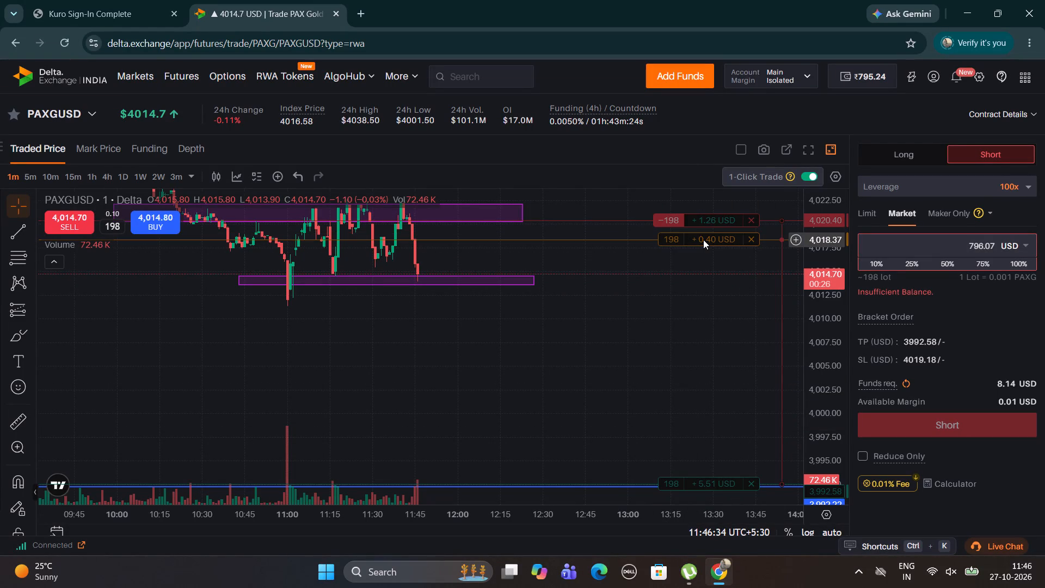
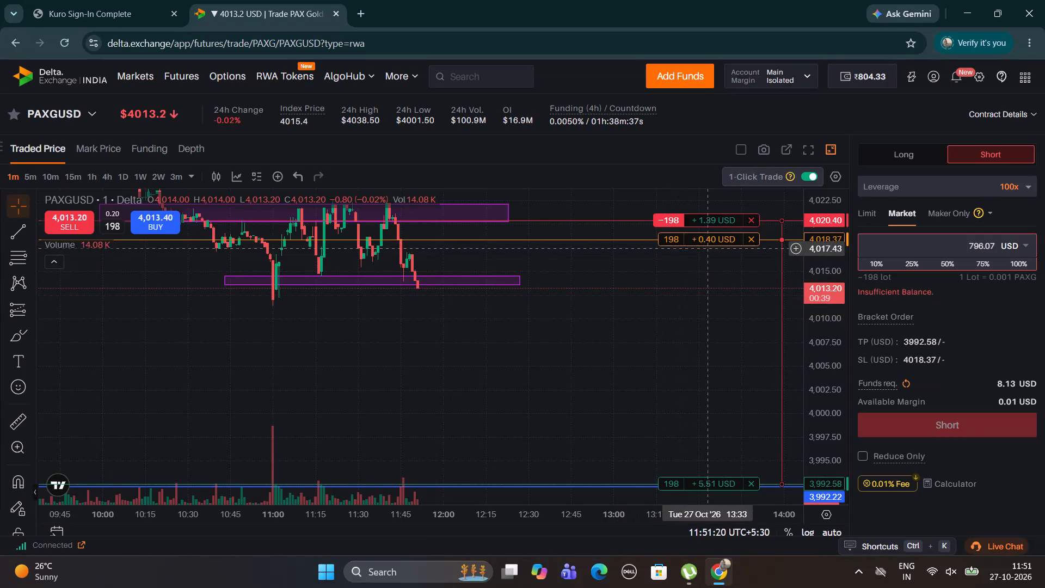
Trail the short position's stop loss further down to about 4,017.36, above the lower purple zone.
drag(709, 240, 704, 249)
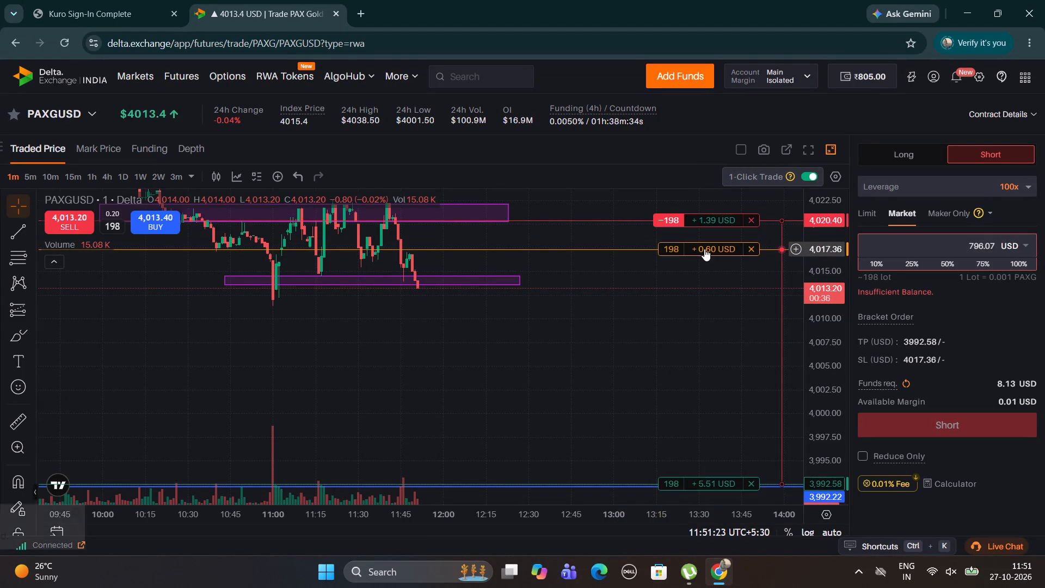
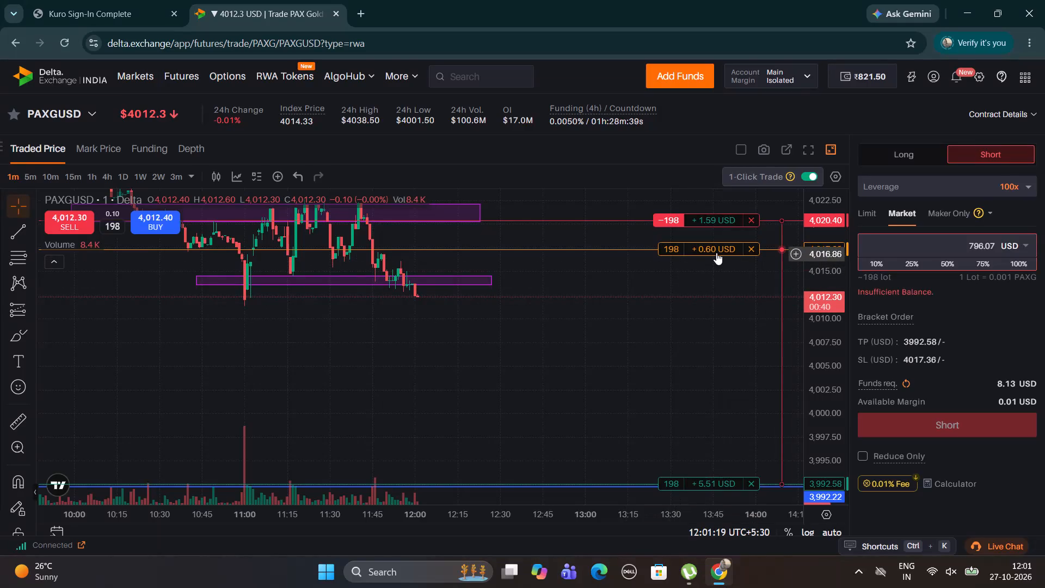
Trail the short position's stop loss down to about 4,015.35, just above the lower purple zone.
drag(716, 252, 700, 268)
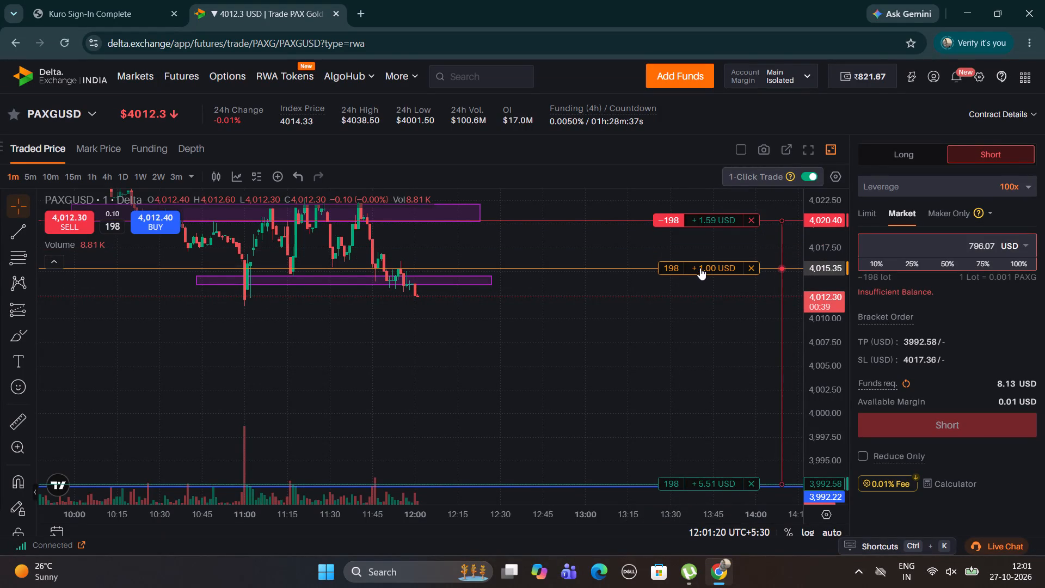
drag(700, 268, 699, 268)
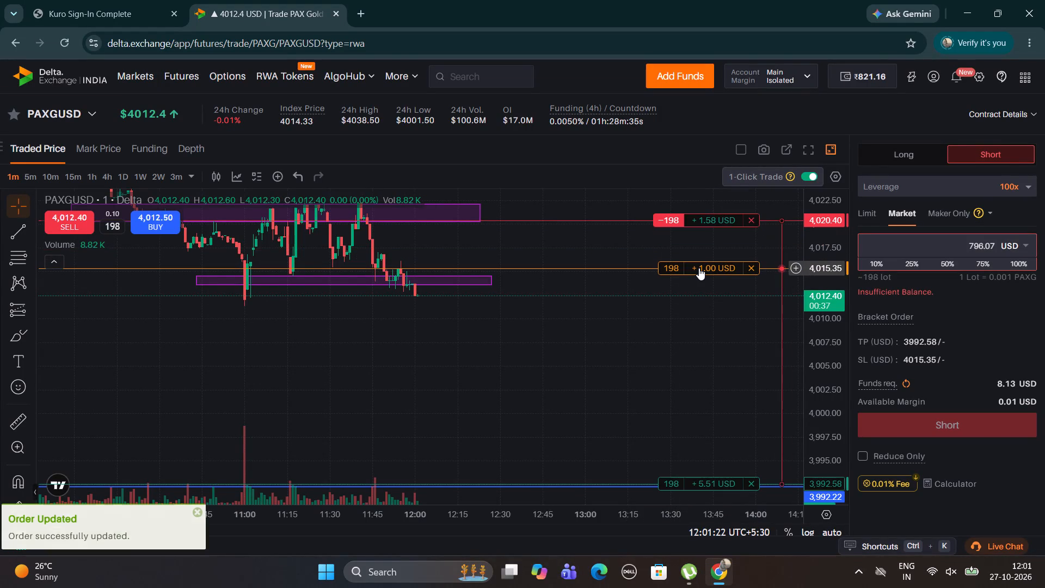
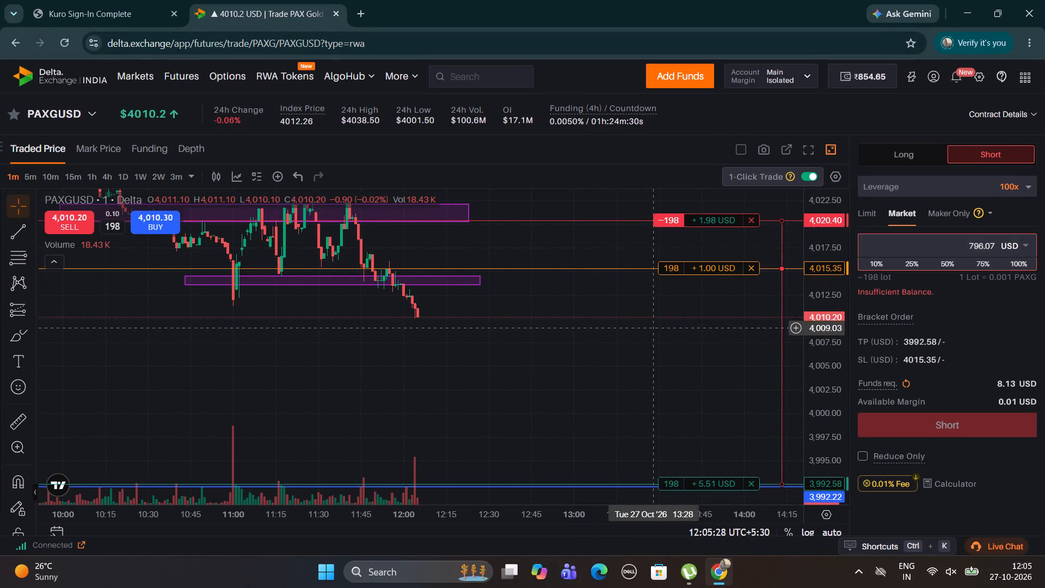
Trail the short position's stop loss down to about 4,013.27, just below the lower purple zone.
drag(715, 266, 686, 286)
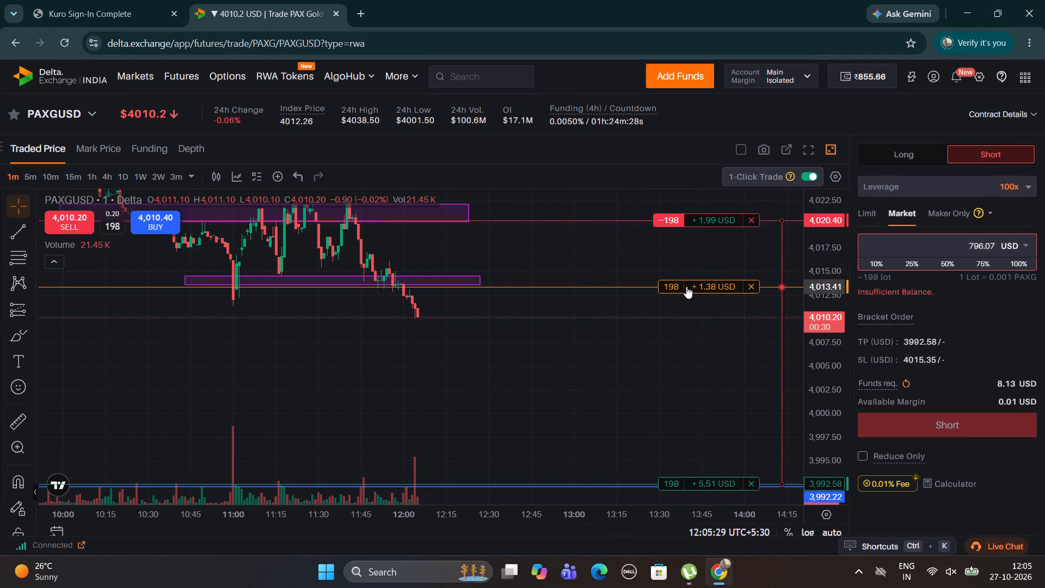
drag(686, 286, 685, 288)
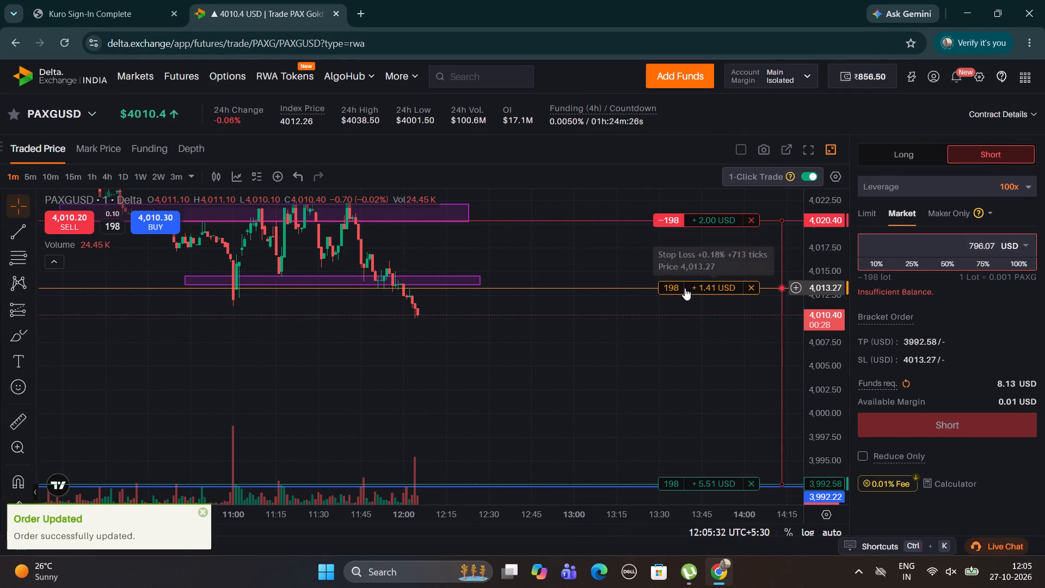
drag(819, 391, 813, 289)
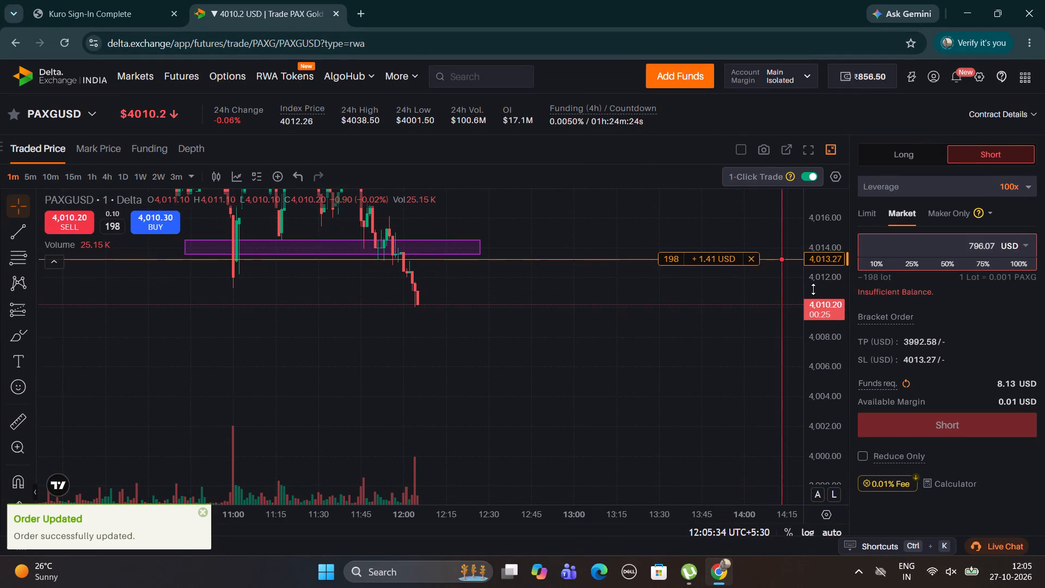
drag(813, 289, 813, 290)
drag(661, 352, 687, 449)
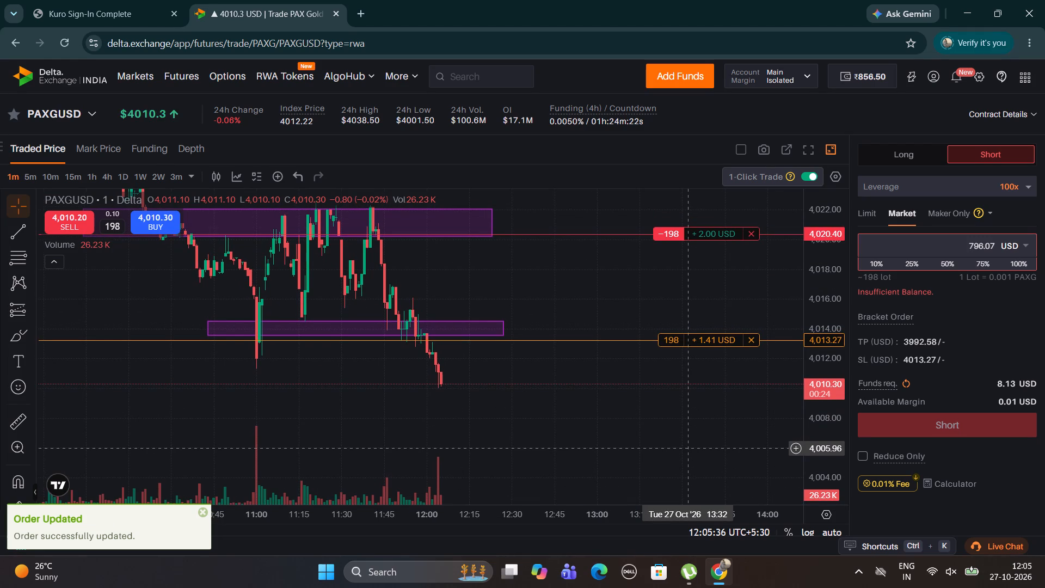
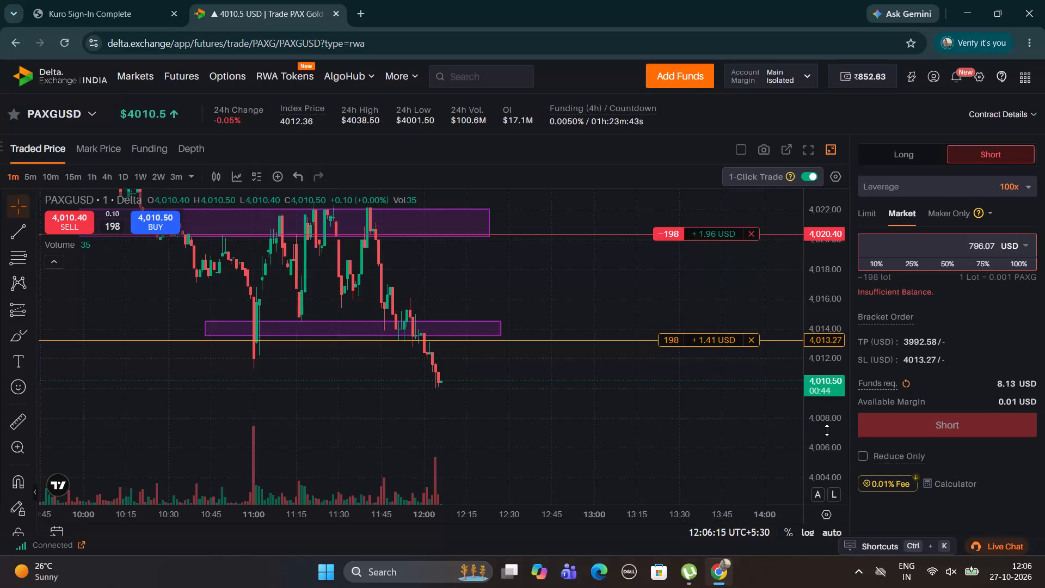
Close 75% (149 lots) of the open PAXGUSD short position at market as a reduce-only order.
scroll(981, 501, down, 1)
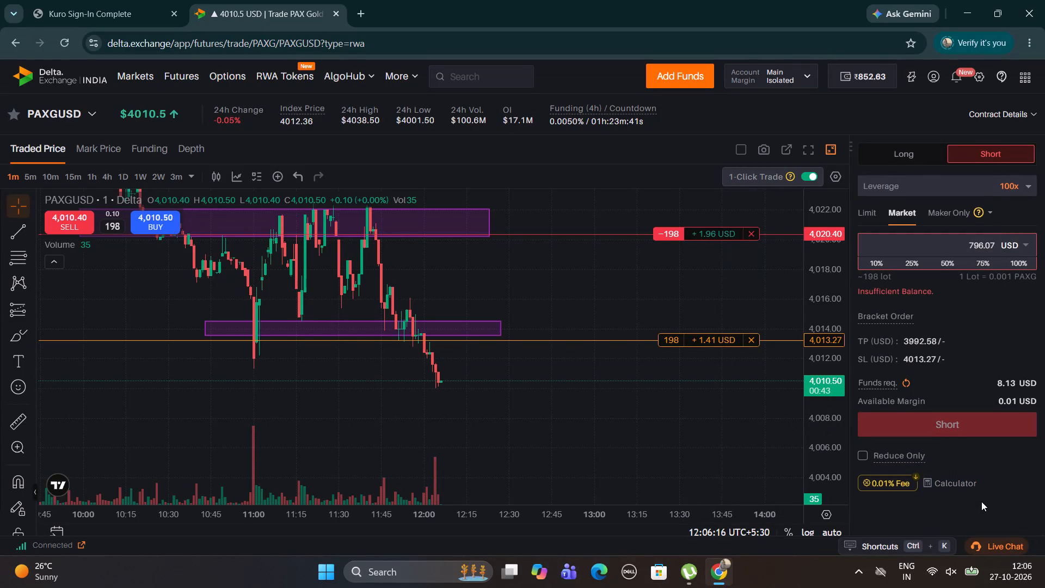
scroll(852, 515, down, 2)
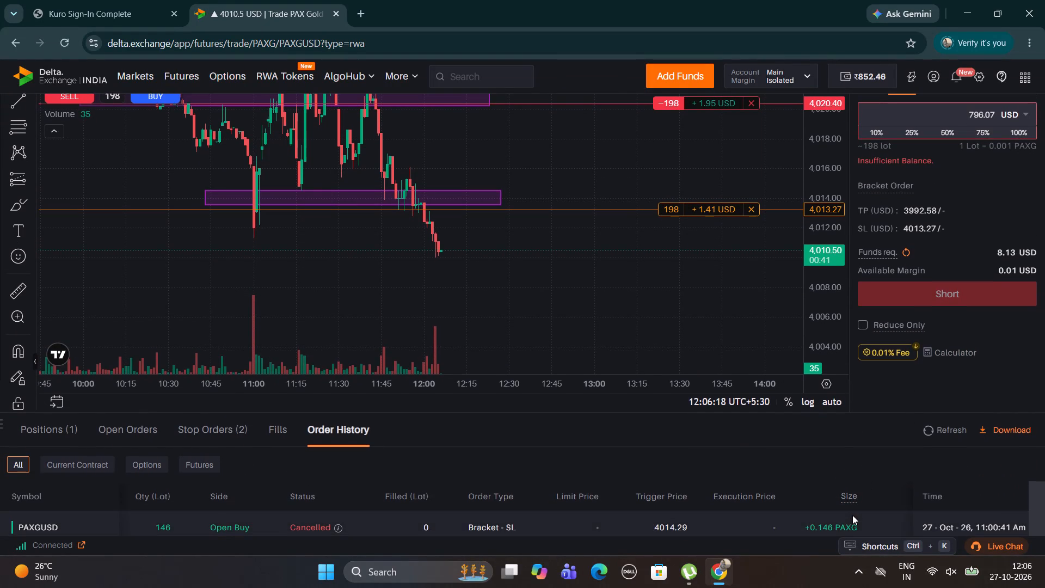
scroll(852, 515, down, 1)
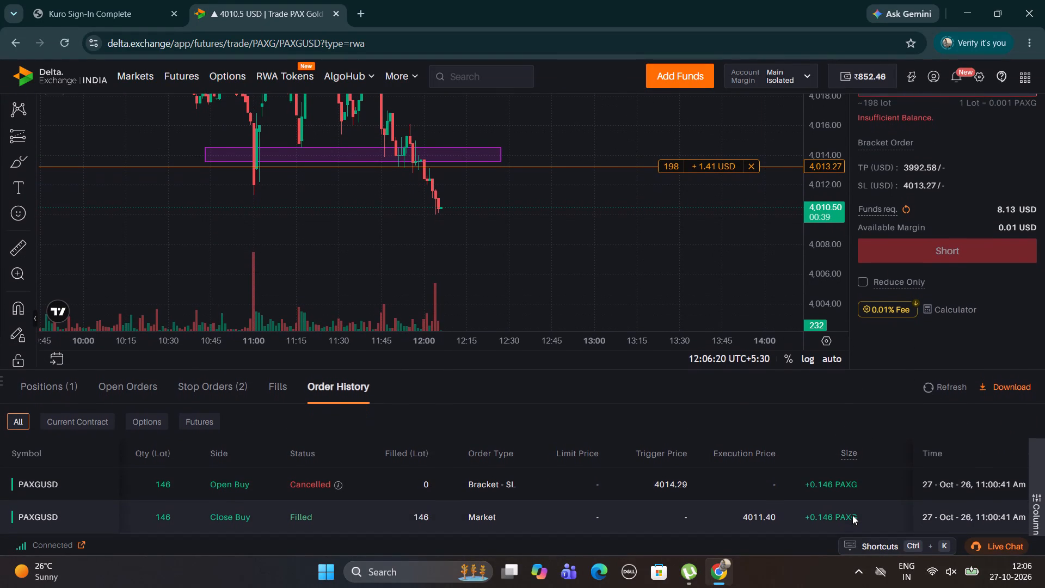
scroll(852, 515, down, 3)
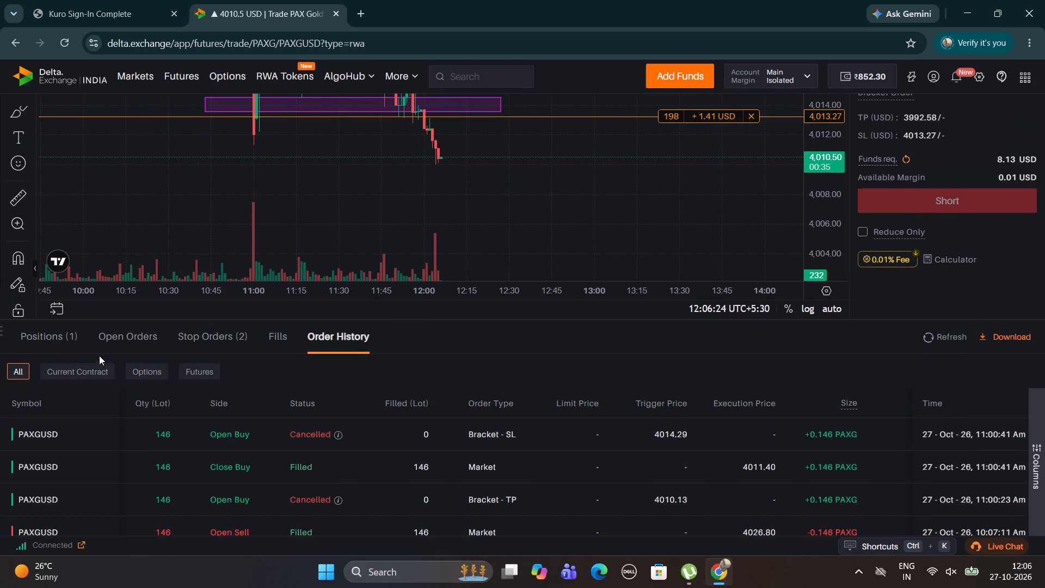
click(66, 342)
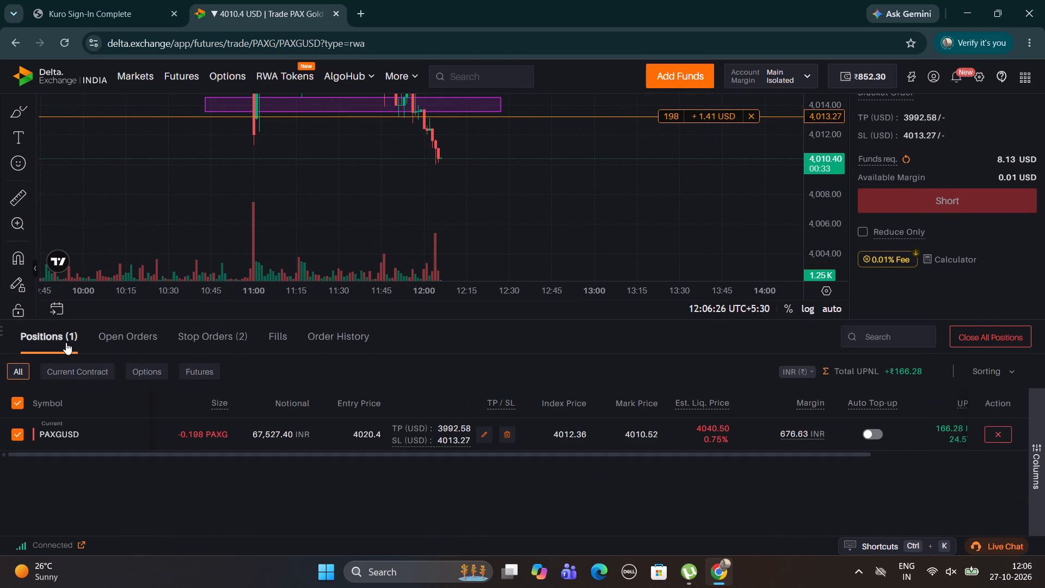
click(997, 435)
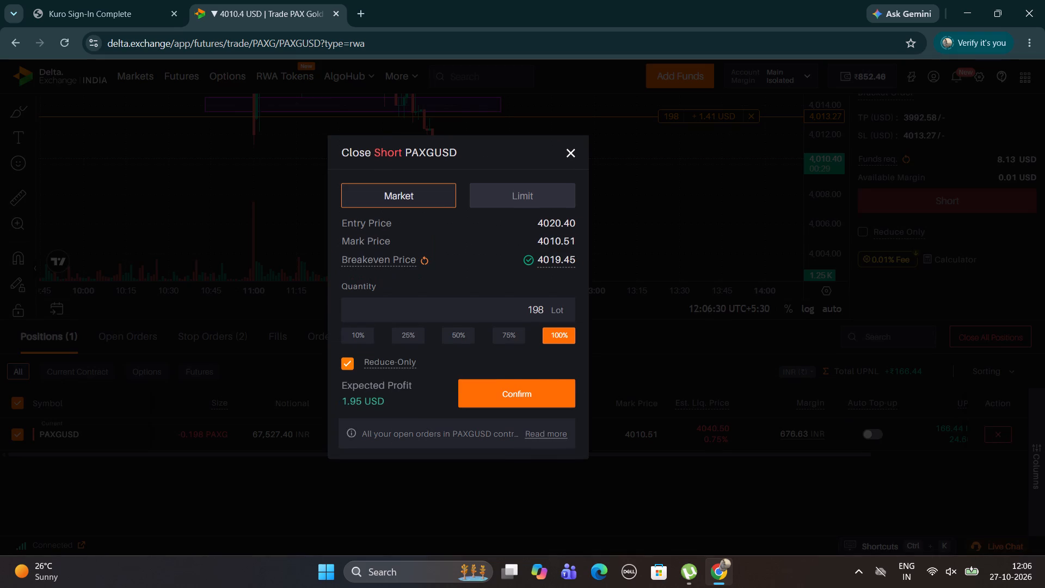
click(509, 331)
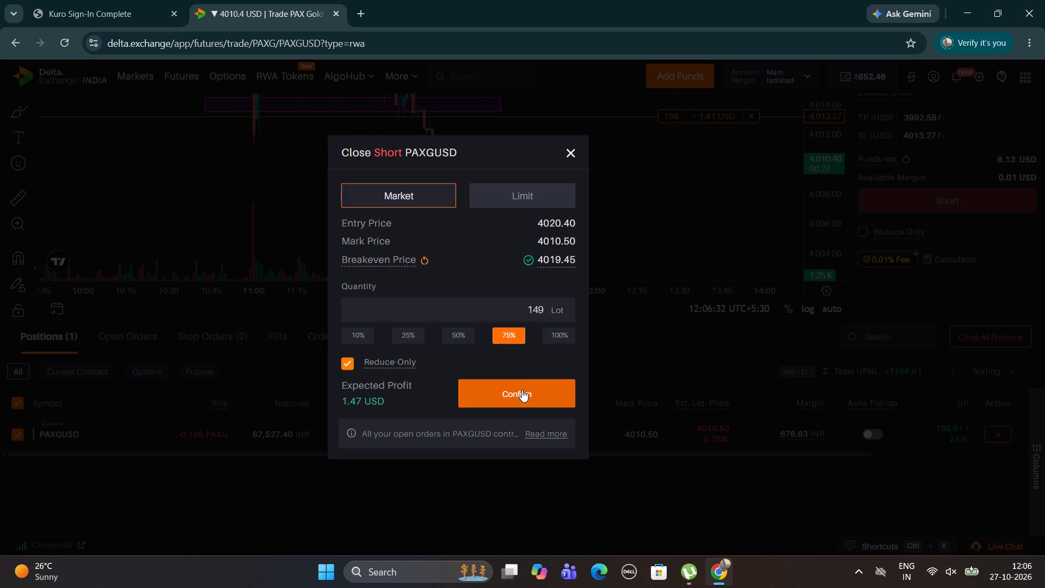
click(522, 390)
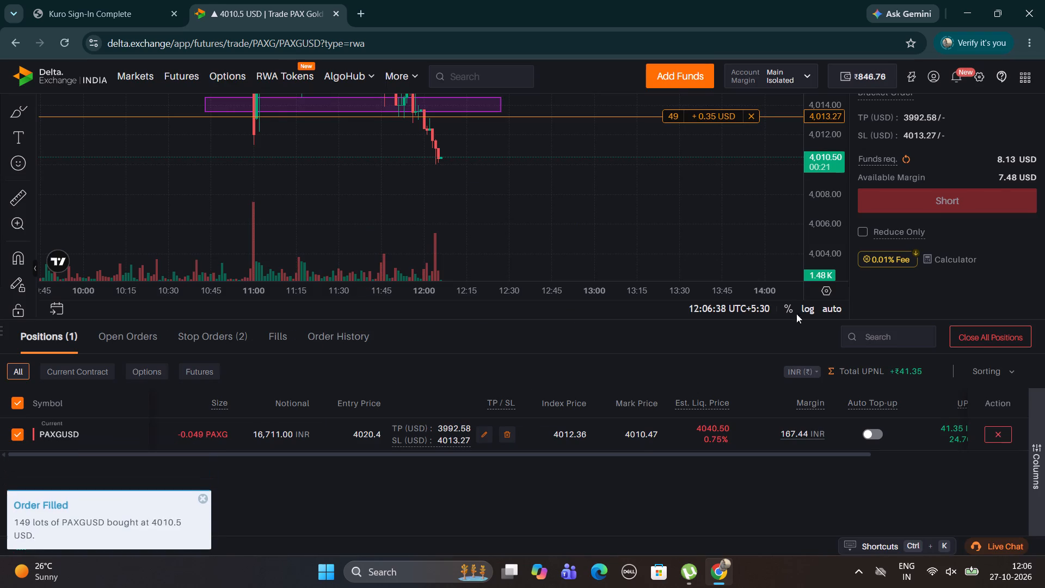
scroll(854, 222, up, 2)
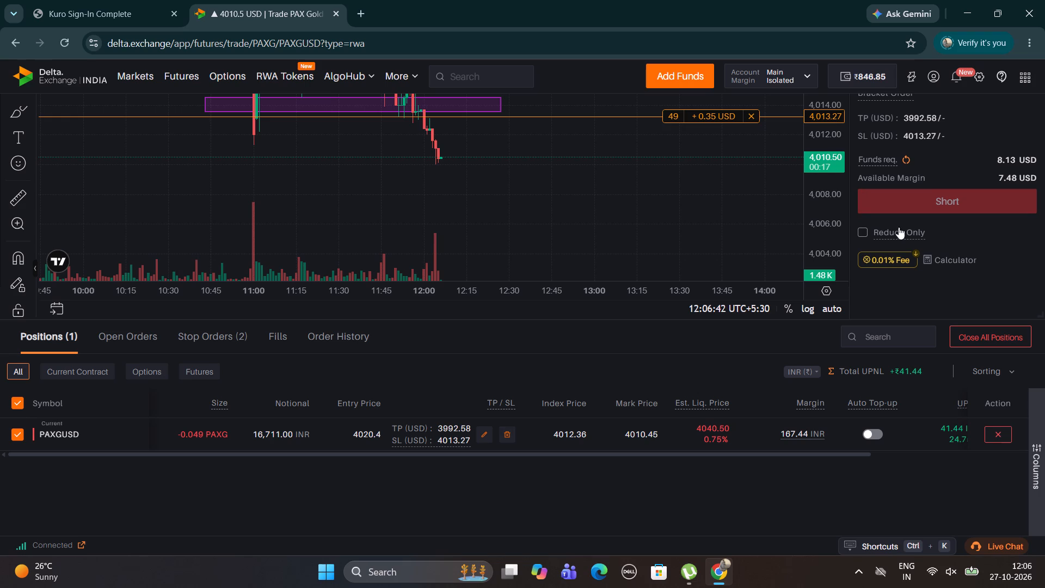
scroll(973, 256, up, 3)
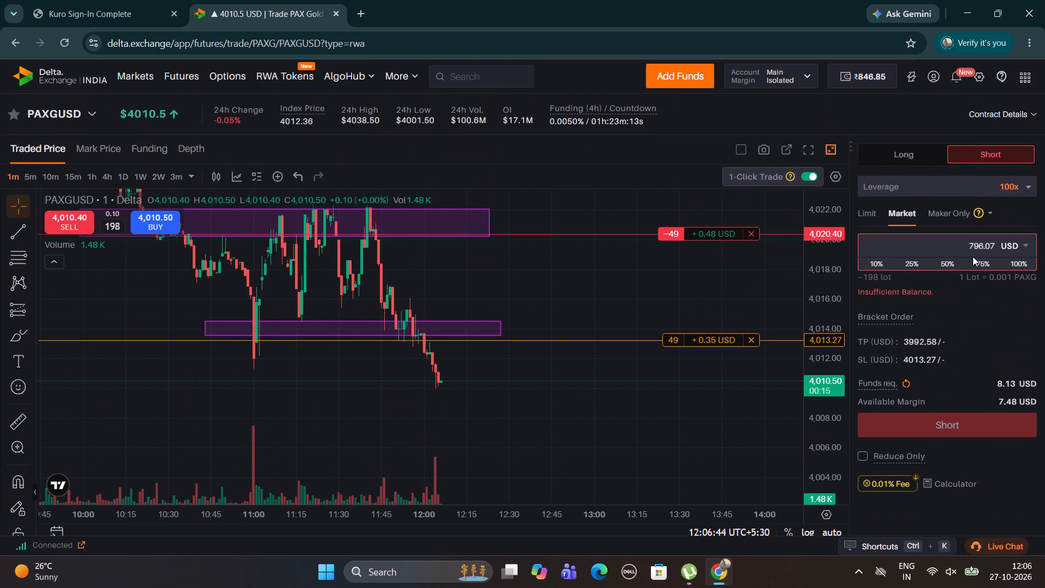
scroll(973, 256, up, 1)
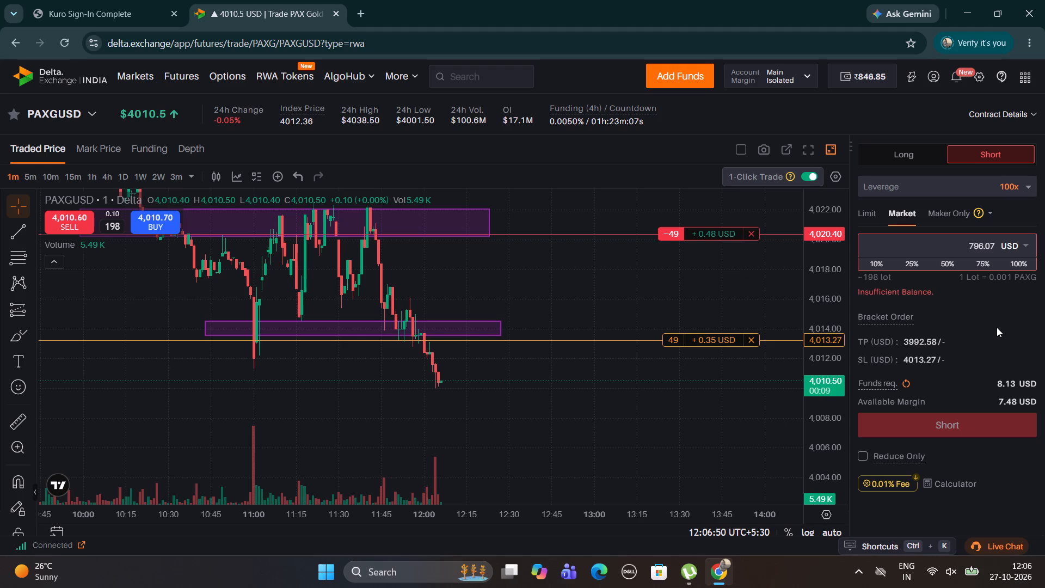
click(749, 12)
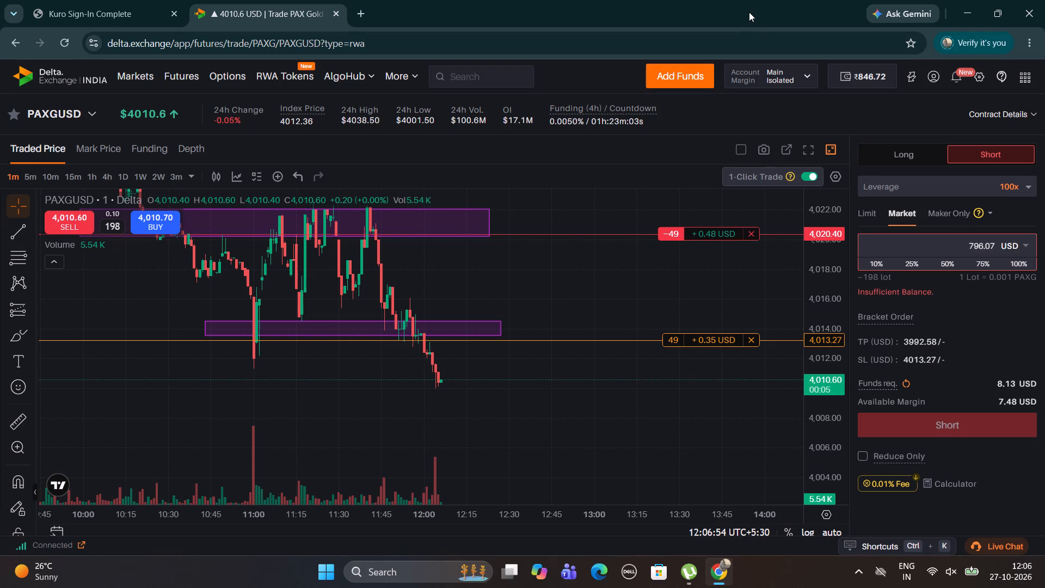
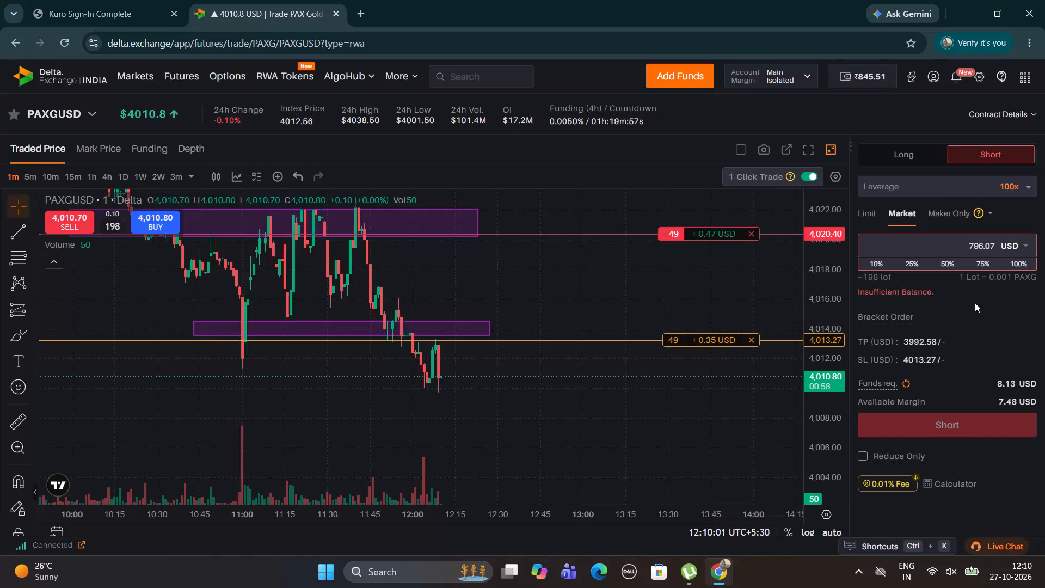
Set the size of the 100x PAXGUSD short market order to 100% of the available margin, about 182 lots.
click(1018, 262)
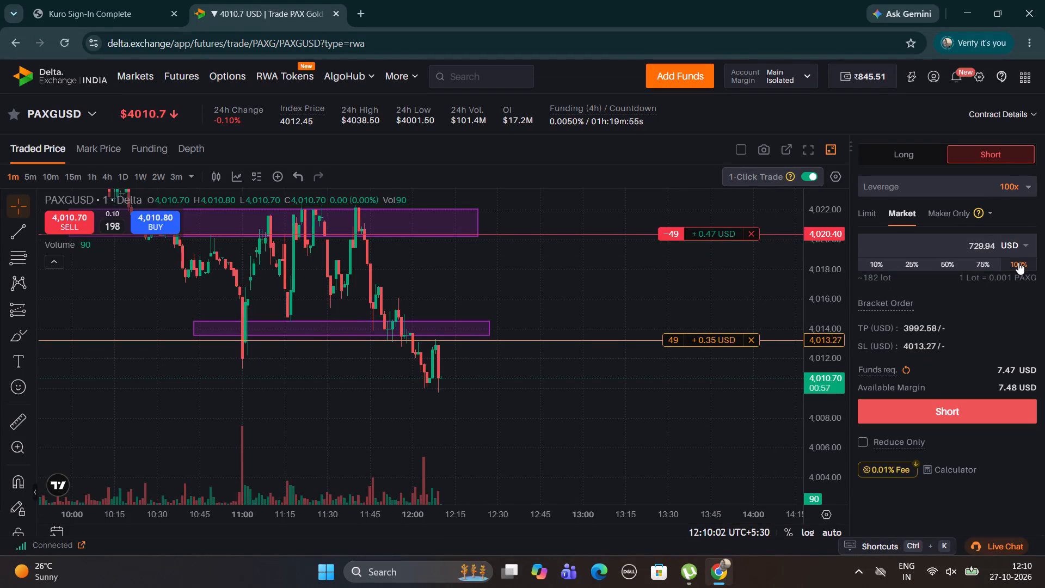
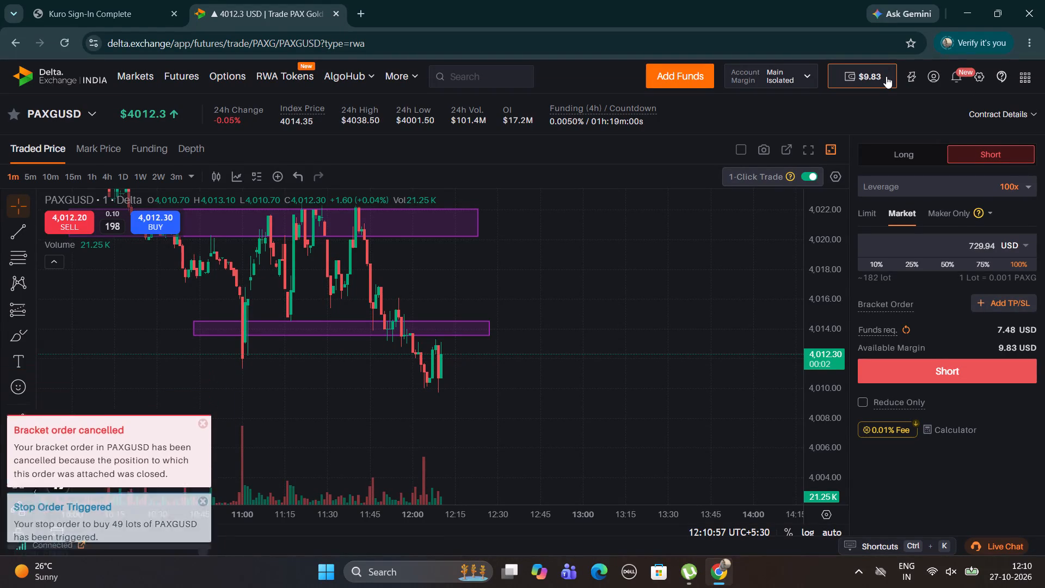
Open the wallet summary to check the account value and available margin.
click(886, 76)
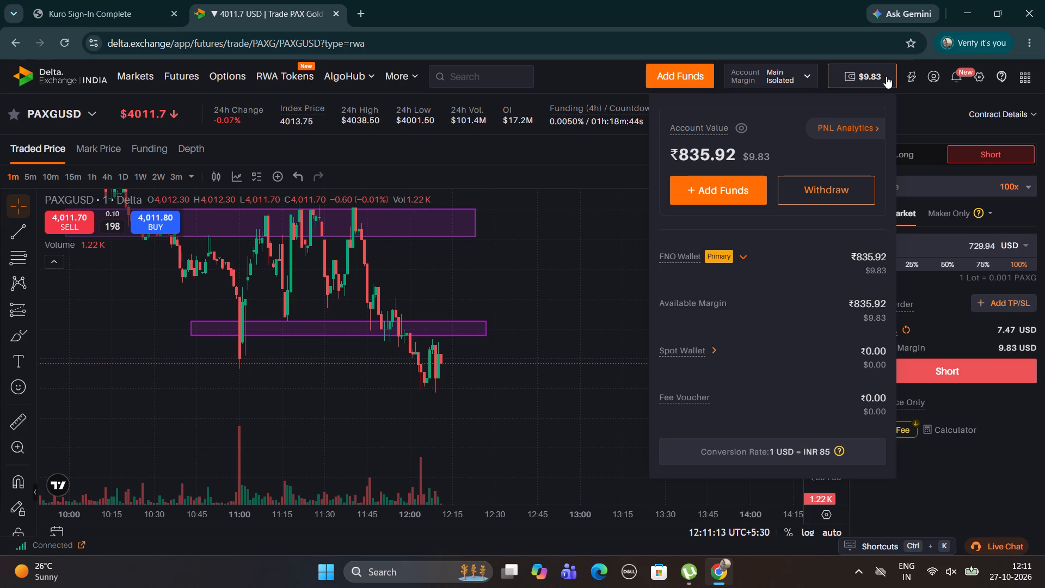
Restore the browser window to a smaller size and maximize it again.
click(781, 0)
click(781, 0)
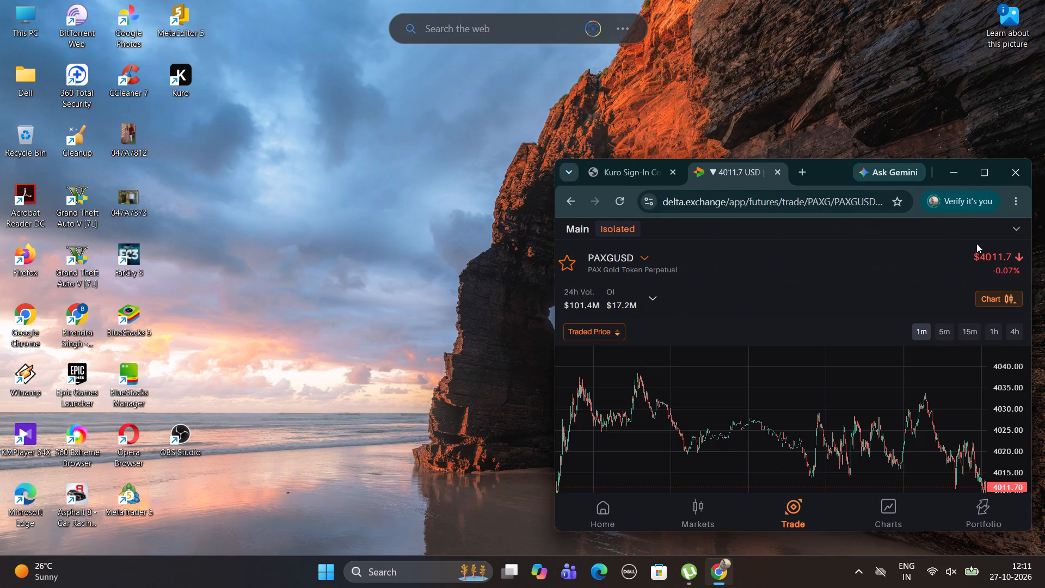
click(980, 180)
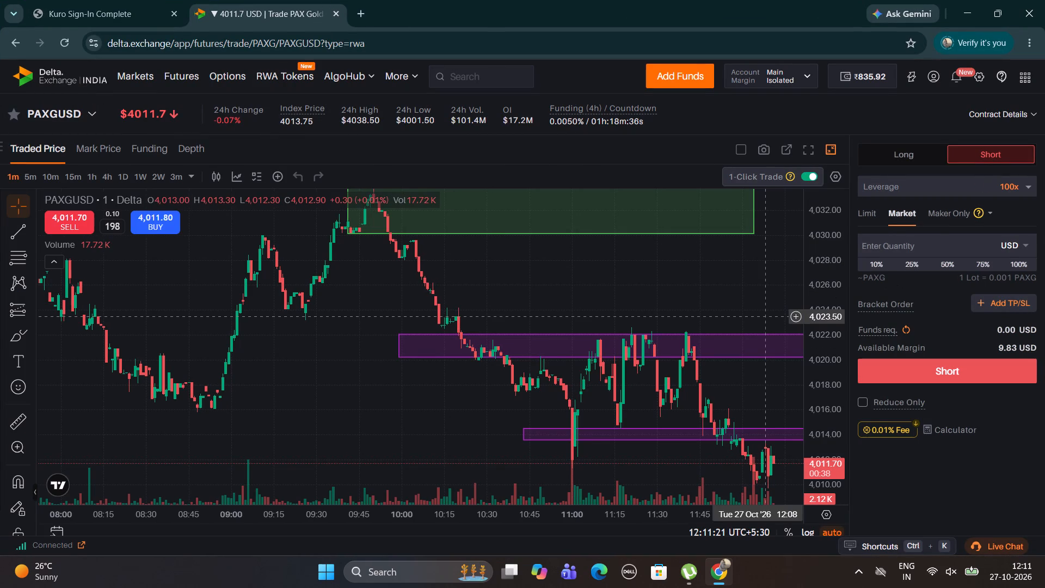
Examine the latest PAXGUSD one-minute candles against the two purple zones and the green zone above them.
drag(765, 316, 599, 283)
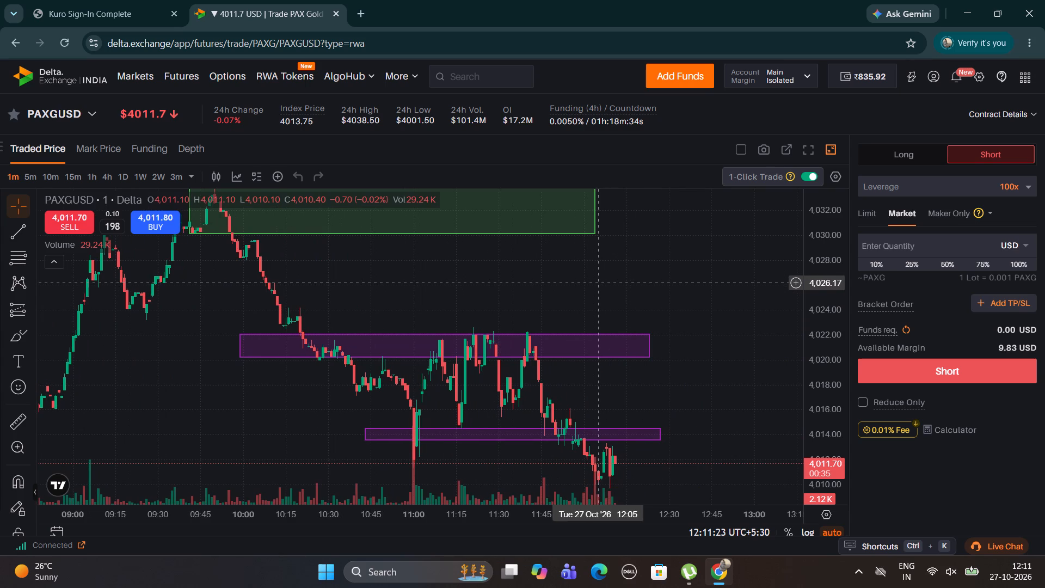
drag(820, 309, 832, 400)
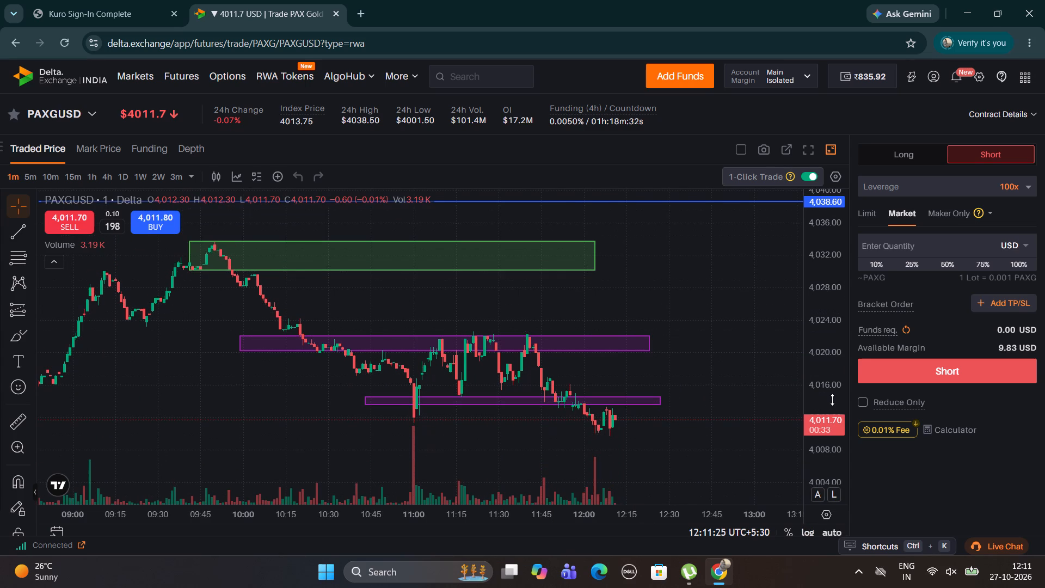
drag(832, 400, 832, 400)
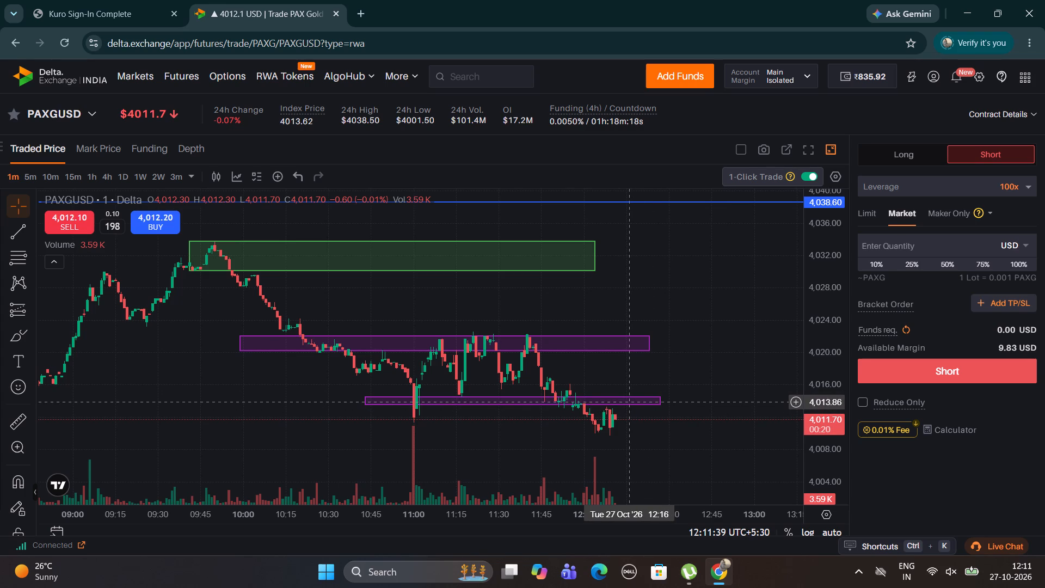
drag(629, 402, 616, 400)
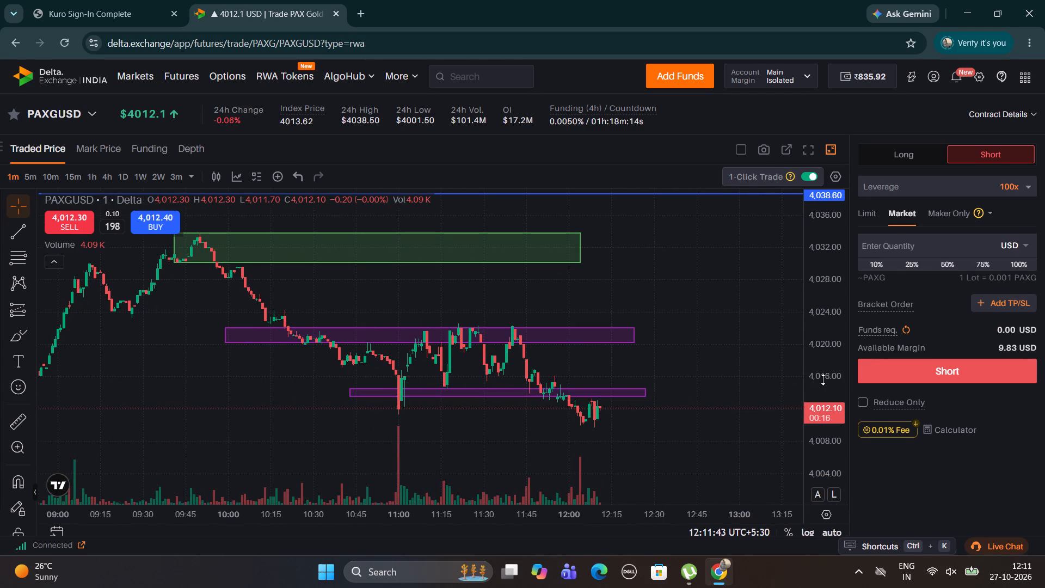
drag(823, 379, 824, 309)
drag(738, 361, 731, 317)
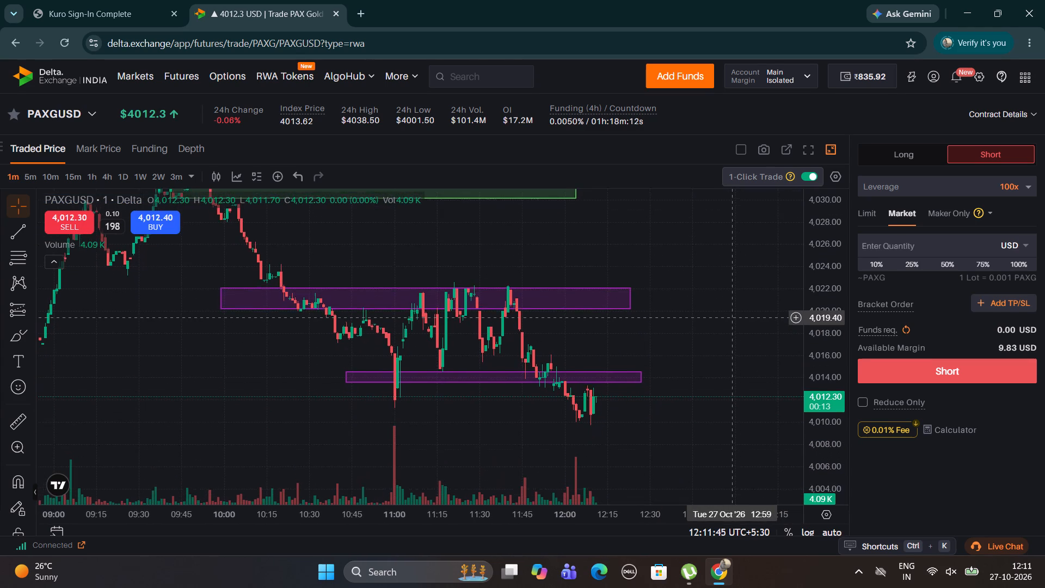
drag(731, 317, 731, 316)
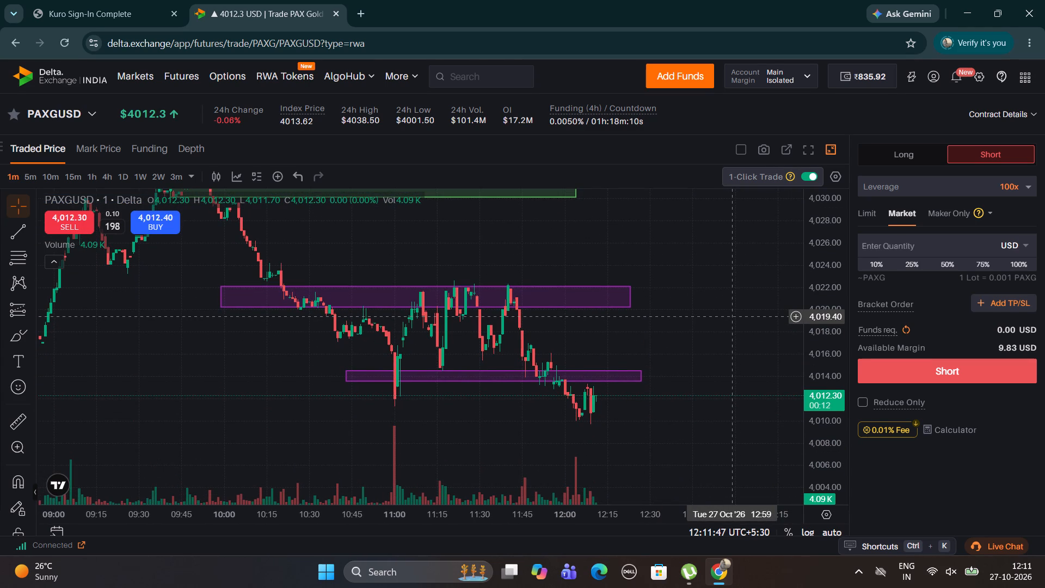